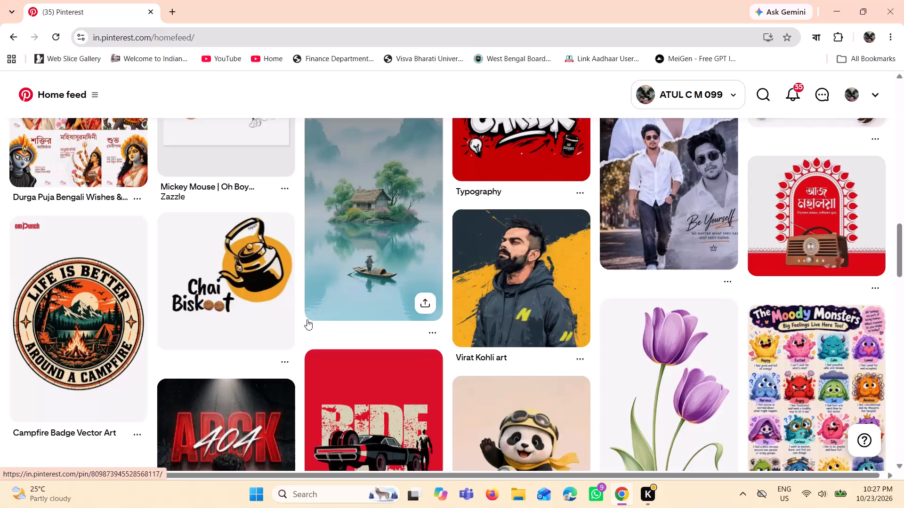
Browse the Pinterest home feed for poster, sticker and typography design ideas.
scroll(425, 229, "down", 5)
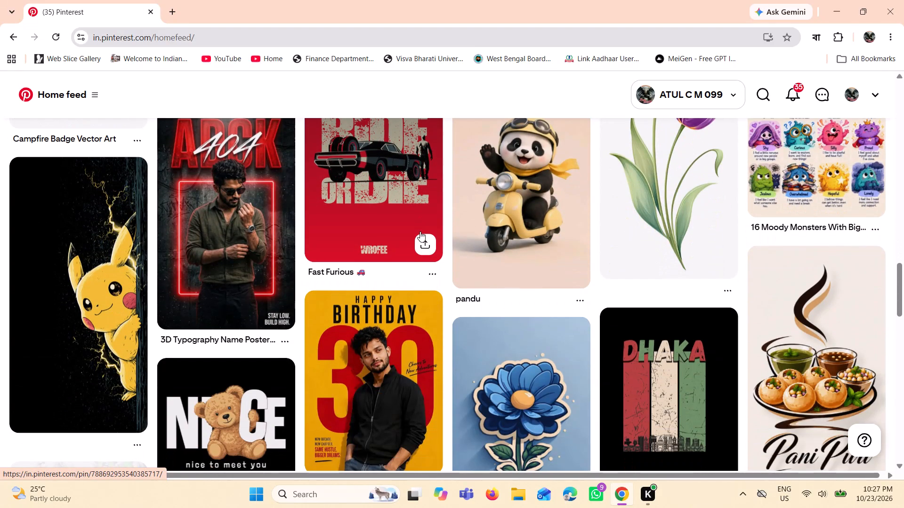
scroll(420, 231, "down", 2)
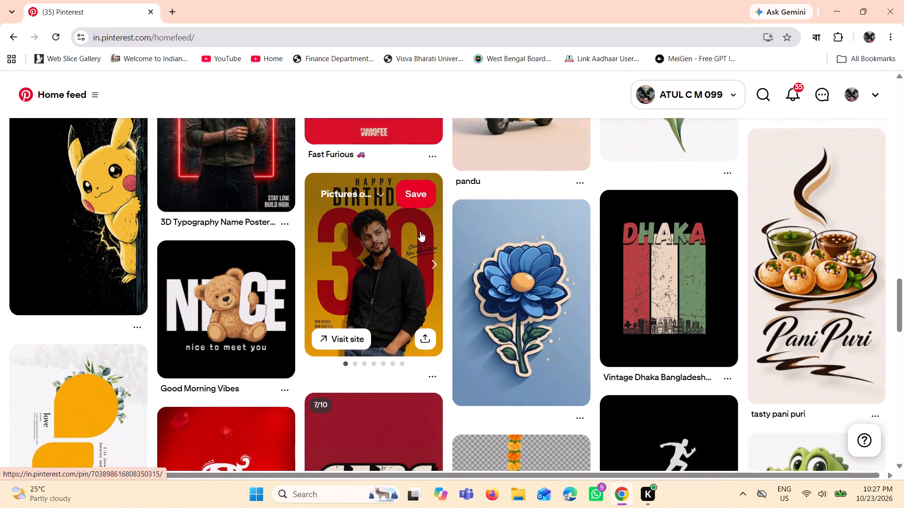
scroll(420, 231, "up", 2)
scroll(420, 231, "down", 4)
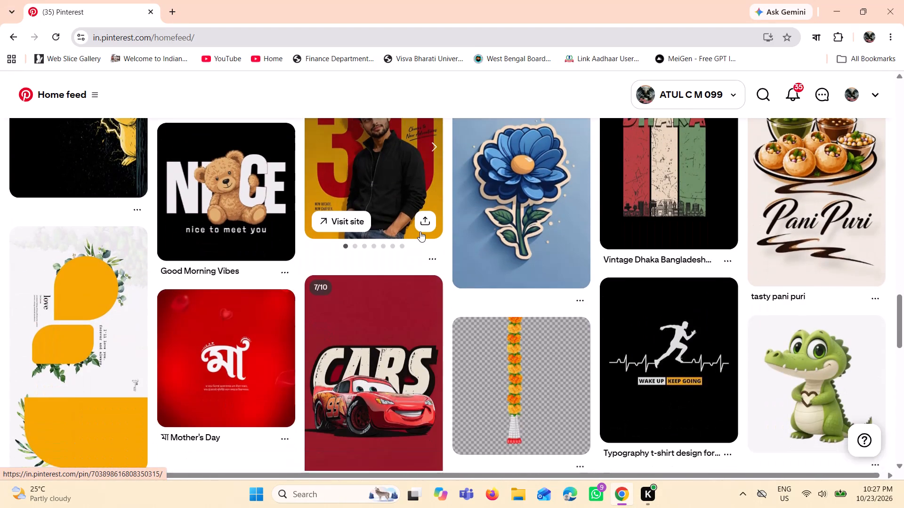
scroll(420, 231, "down", 8)
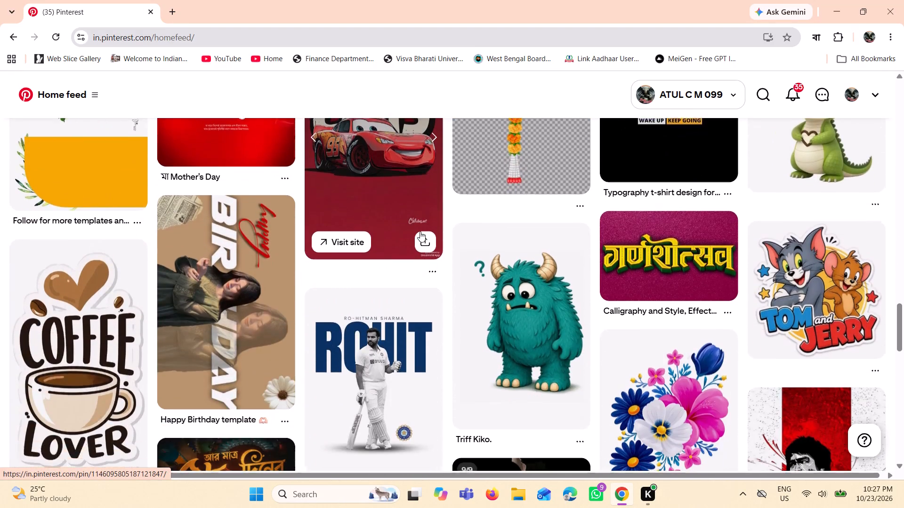
scroll(420, 231, "up", 4)
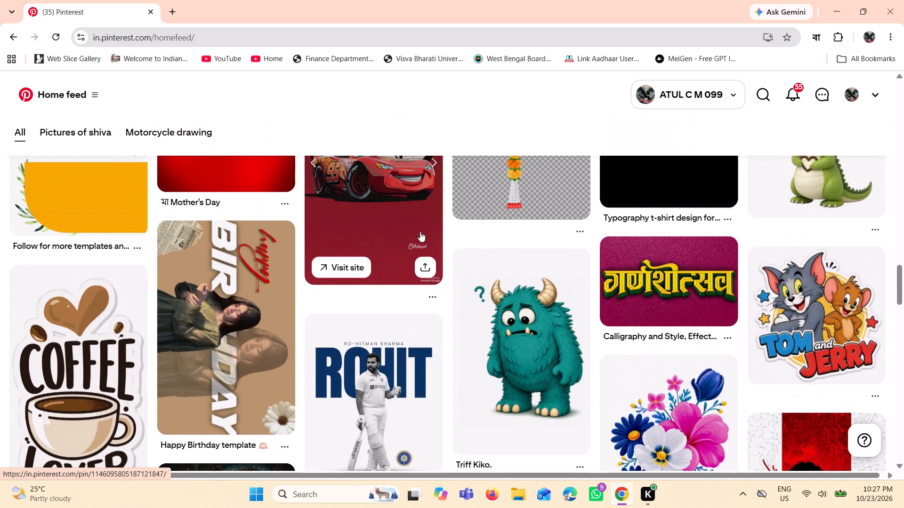
scroll(420, 232, "down", 6)
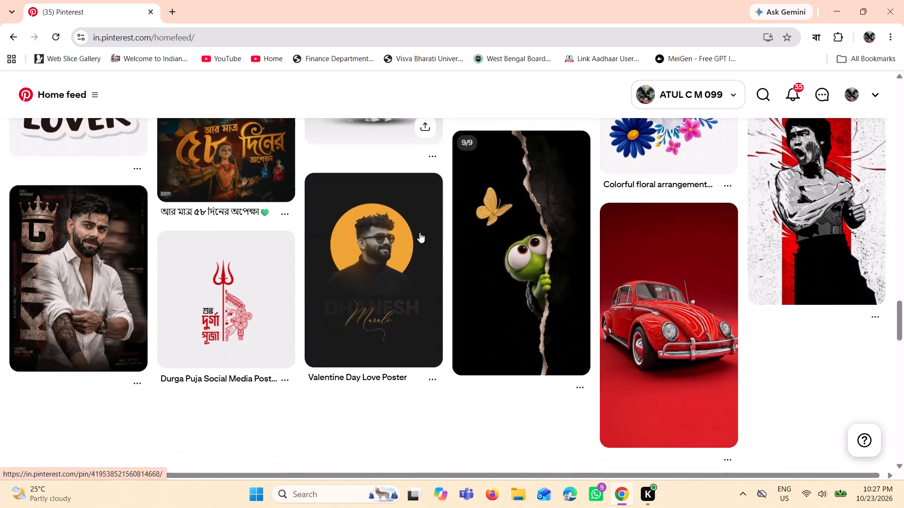
scroll(420, 232, "up", 2)
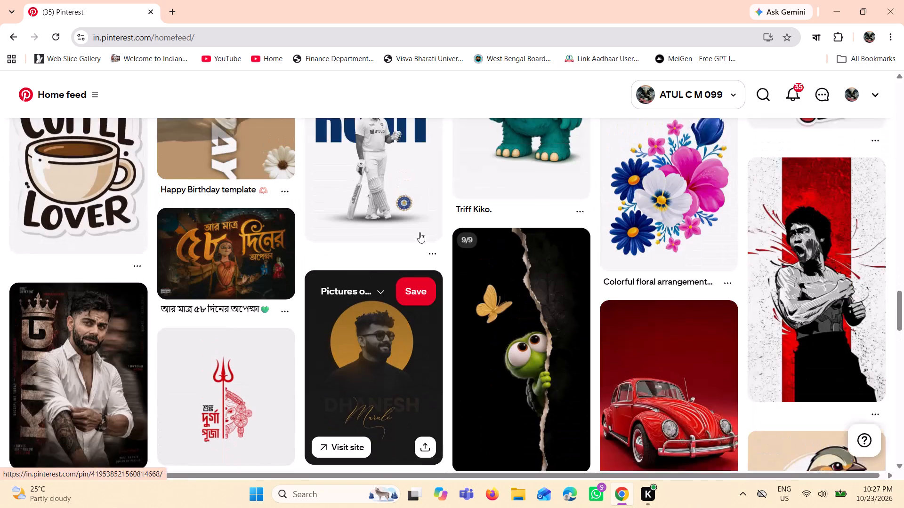
scroll(420, 232, "up", 5)
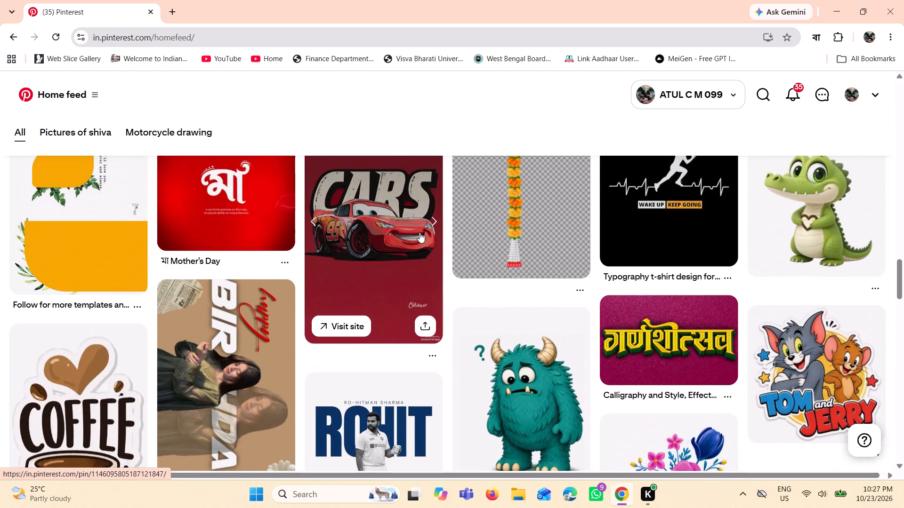
scroll(420, 232, "down", 1)
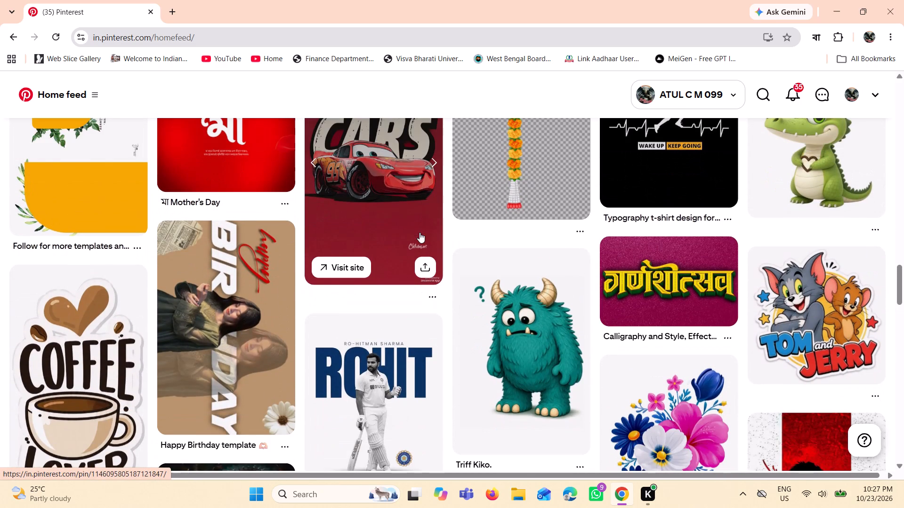
Open Canva in a new browser tab and open the Mug Designs project from the recent designs.
left_click(173, 7)
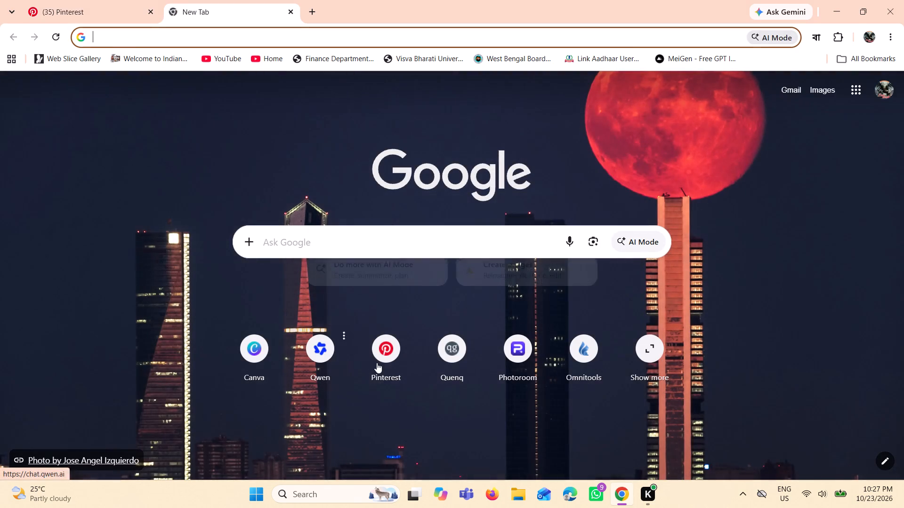
left_click(249, 354)
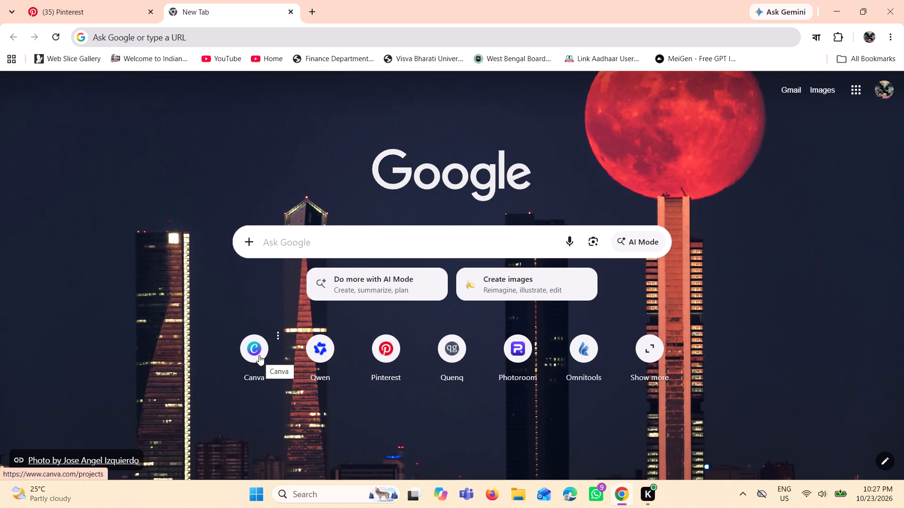
left_click(259, 355)
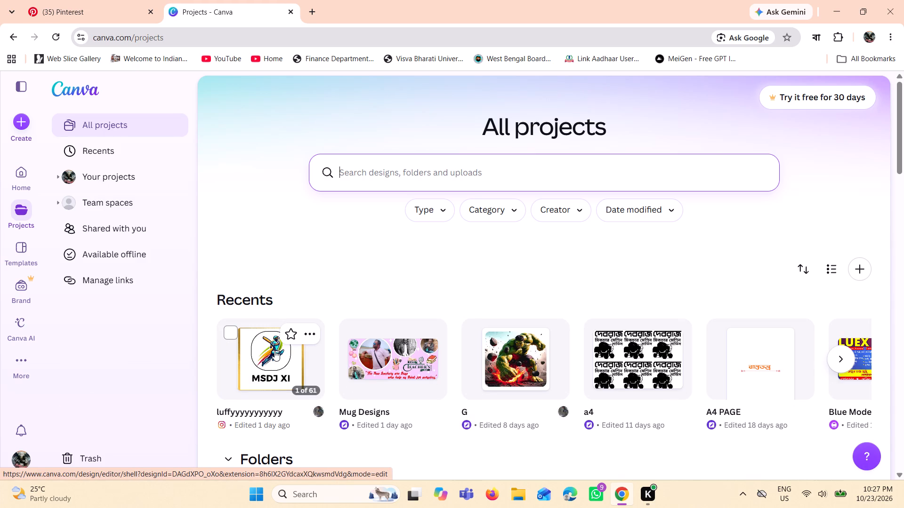
left_click(385, 354)
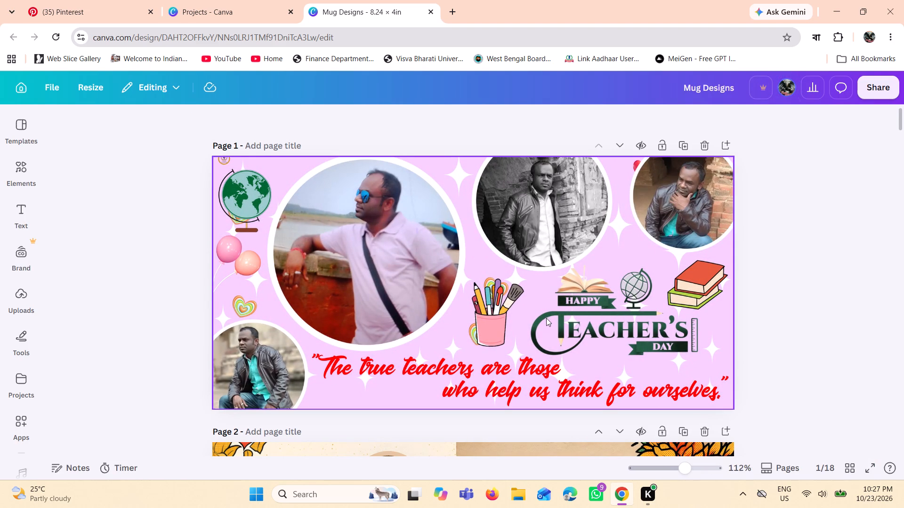
Add a new page at the end of the Mug Designs document, after page 18.
scroll(546, 319, "down", 20)
scroll(545, 321, "down", 5)
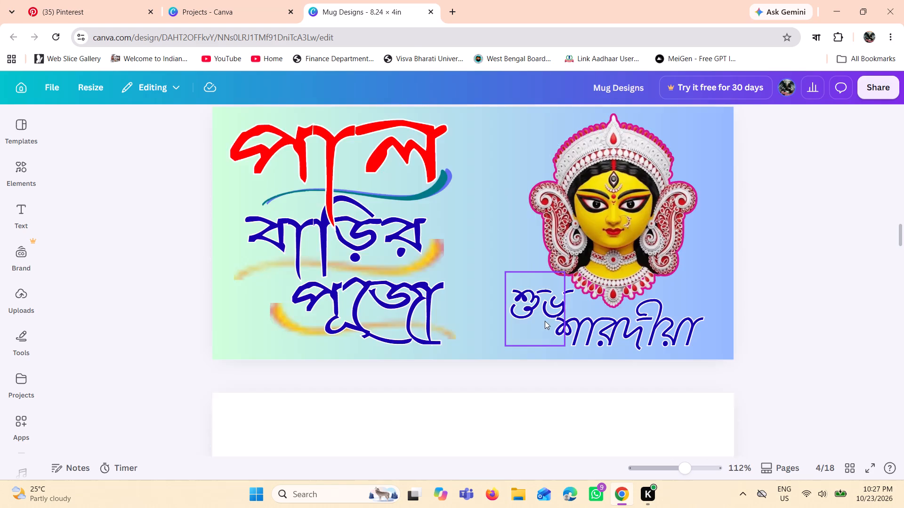
scroll(545, 321, "down", 13)
scroll(547, 321, "down", 10)
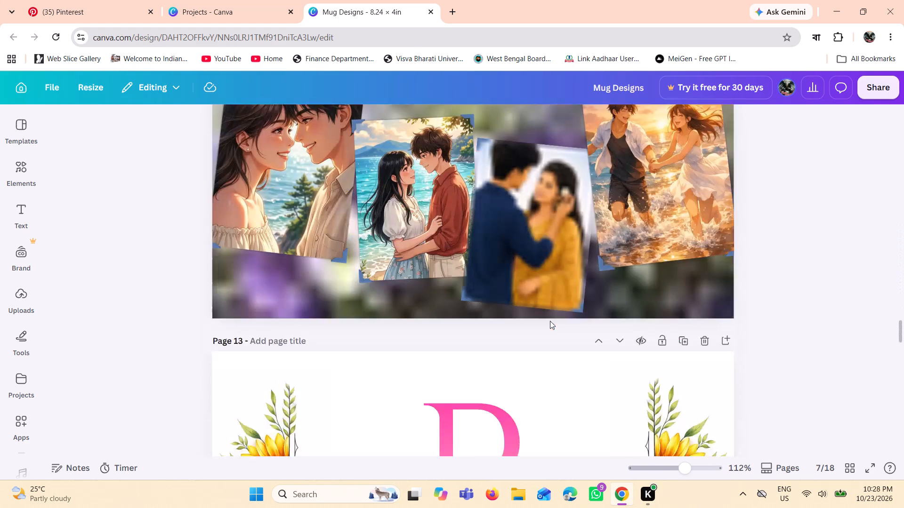
scroll(550, 321, "down", 15)
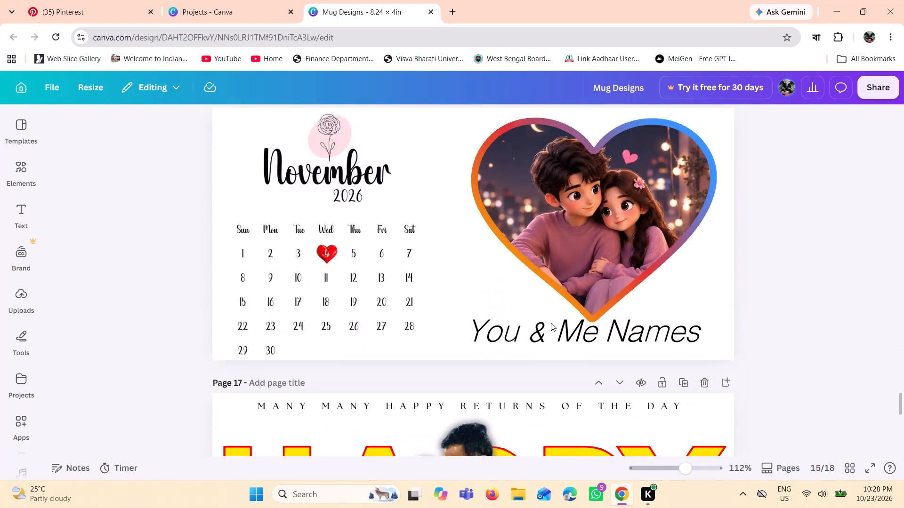
scroll(551, 323, "down", 10)
scroll(552, 329, "up", 4)
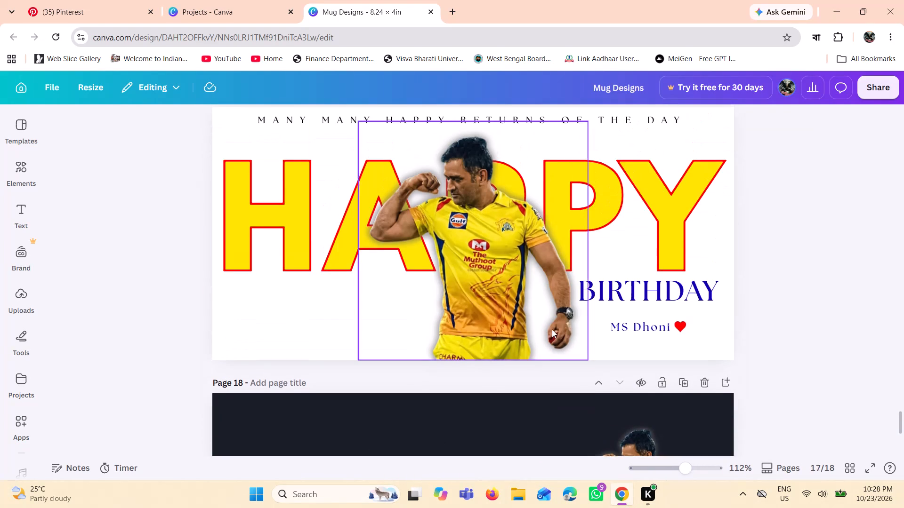
scroll(552, 329, "up", 2)
scroll(552, 329, "down", 17)
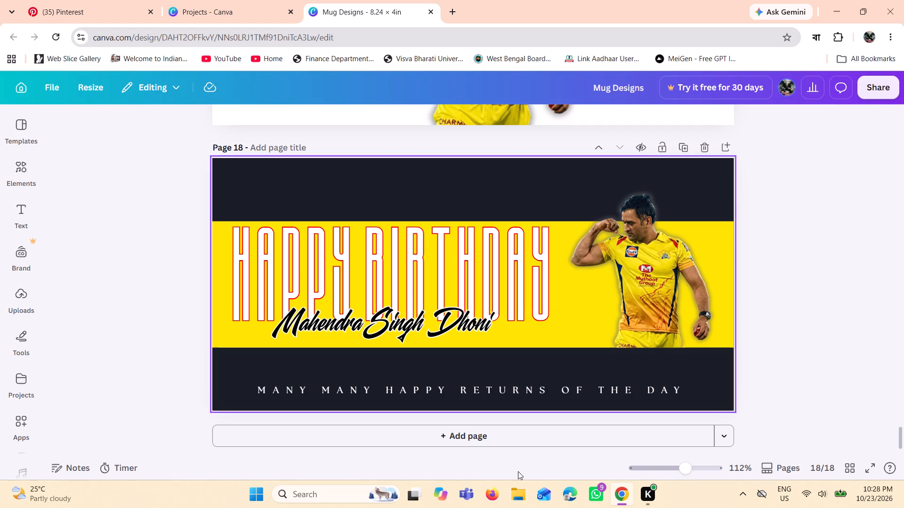
left_click(510, 438)
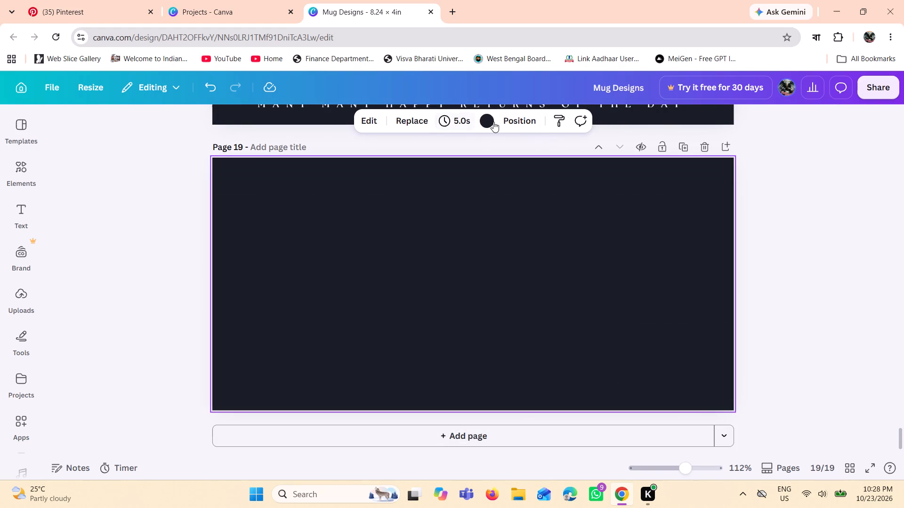
Change the background of page 19 to the light pink from the existing background colours.
left_click(491, 122)
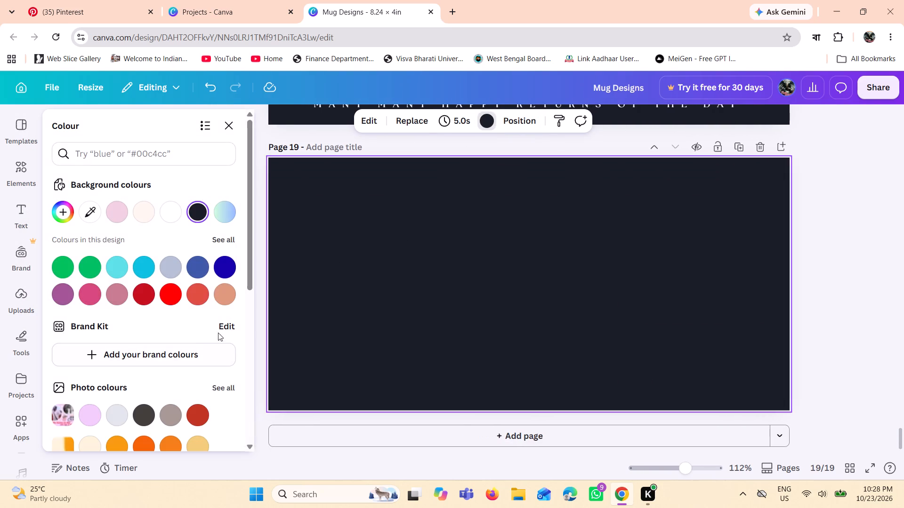
left_click(121, 217)
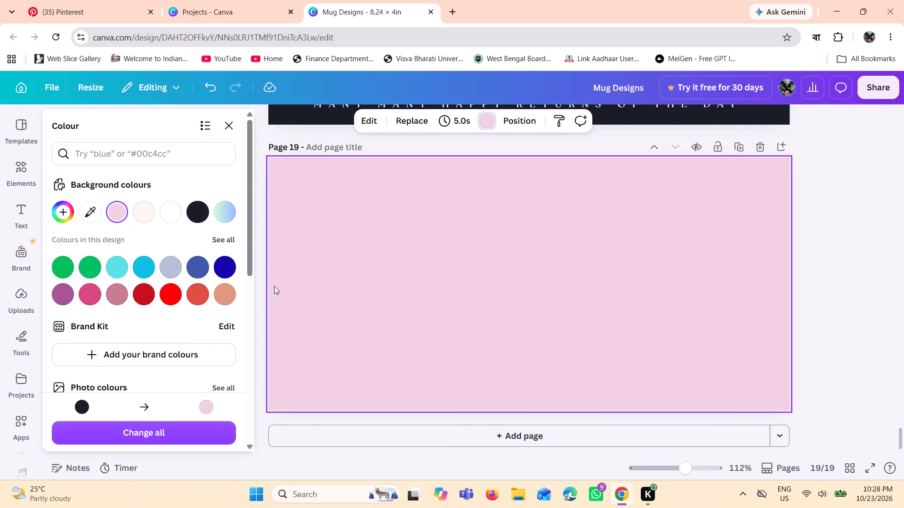
left_click(230, 129)
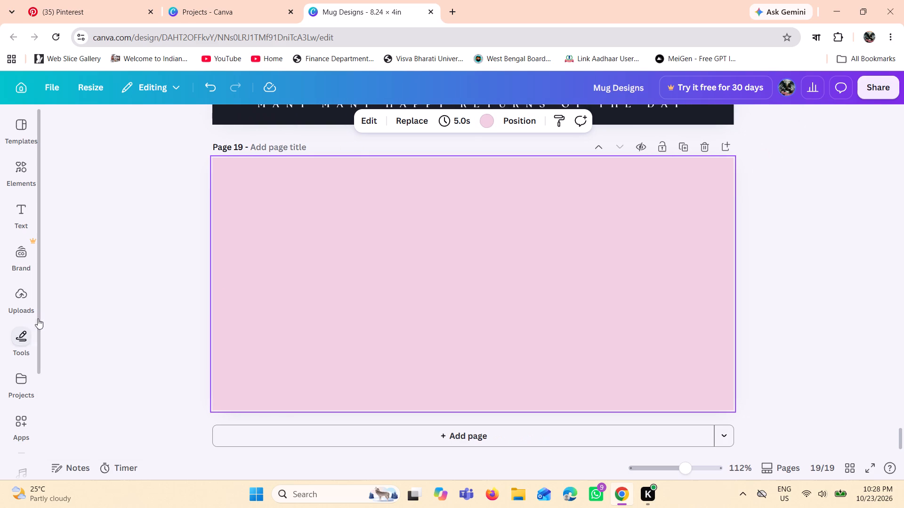
Switch to Pinterest and open the brown Happy Birthday template pin from the home feed.
left_click(103, 0)
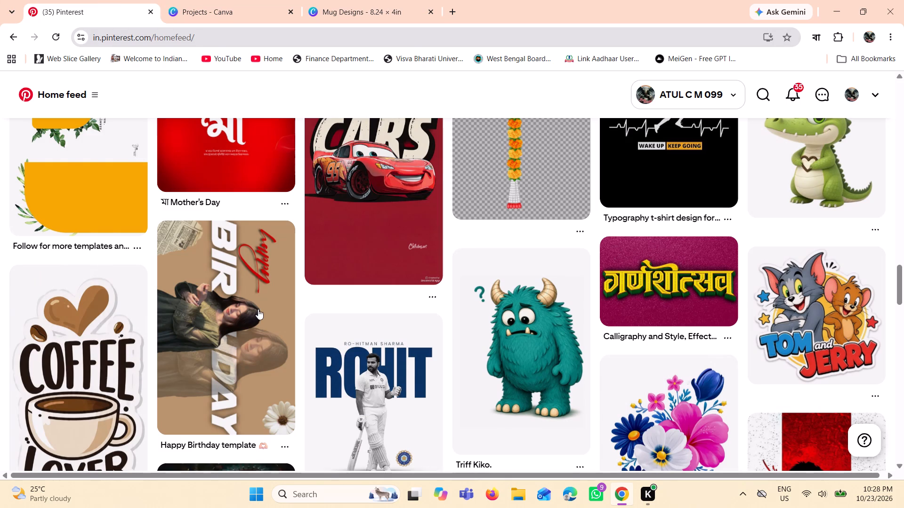
left_click(210, 299)
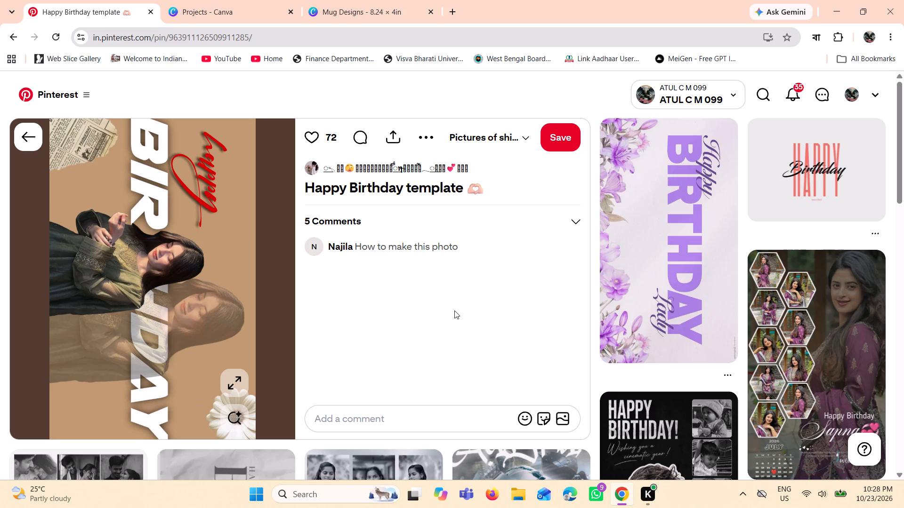
Browse the related birthday poster pins below the Happy Birthday template for layout and typography ideas.
scroll(454, 310, "down", 4)
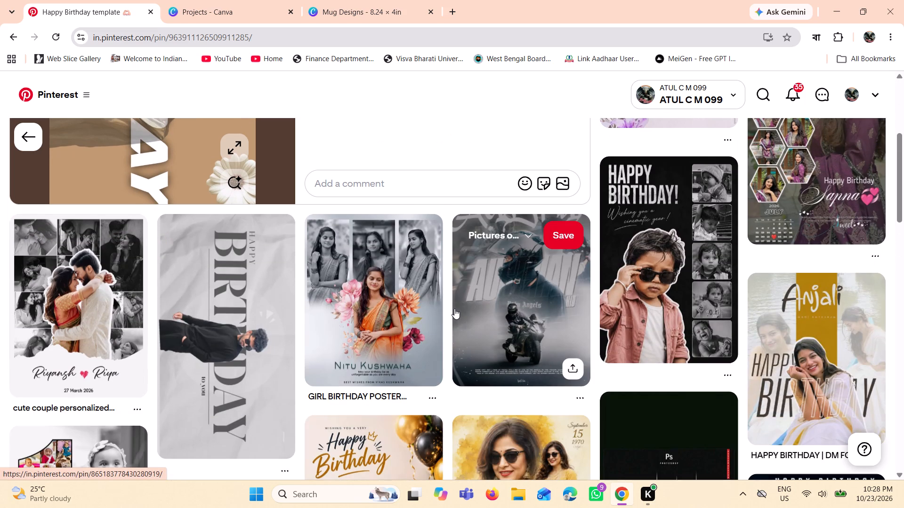
scroll(454, 309, "down", 4)
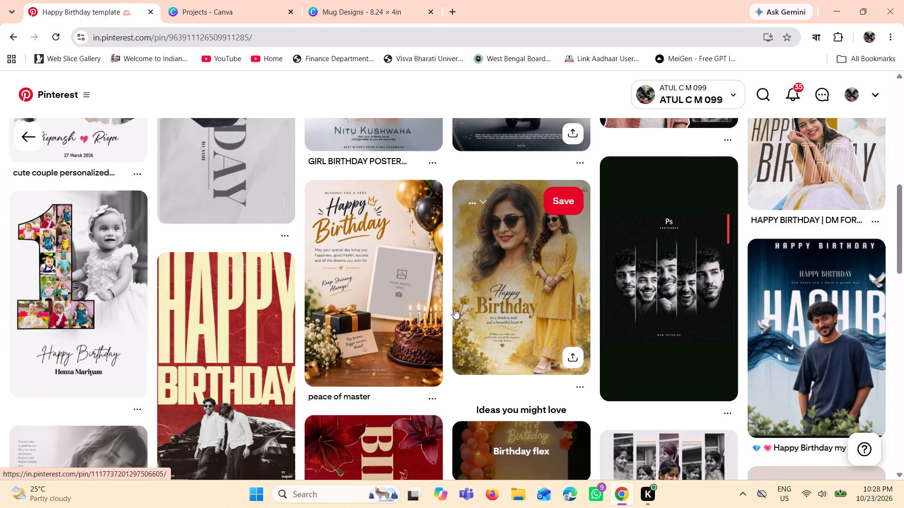
scroll(454, 309, "down", 5)
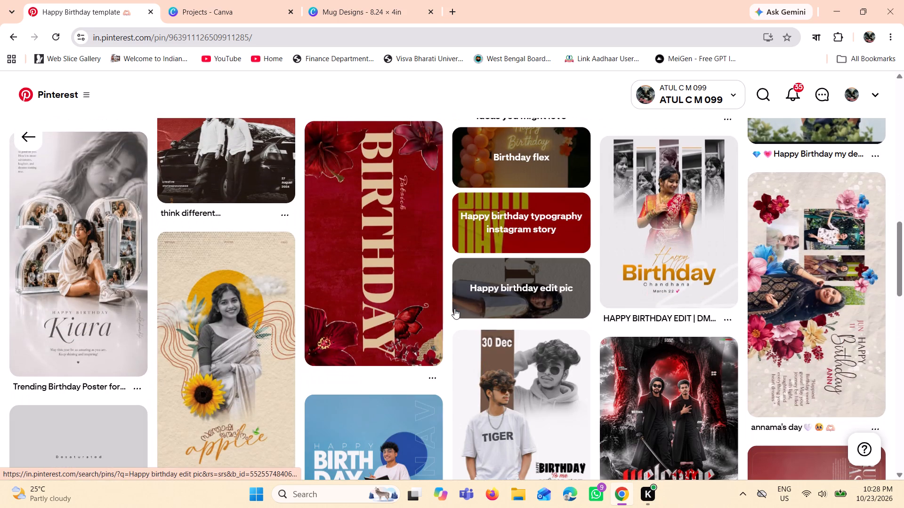
scroll(454, 309, "down", 4)
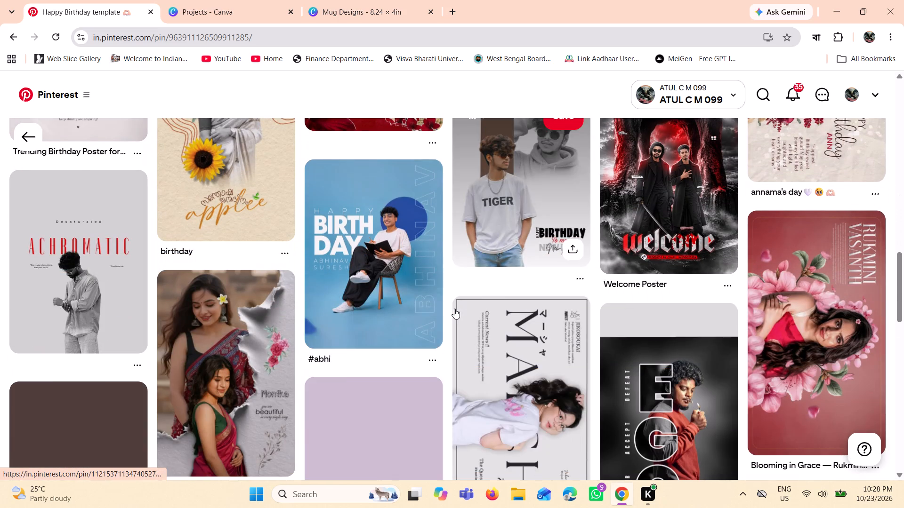
scroll(454, 309, "up", 1)
scroll(454, 309, "down", 3)
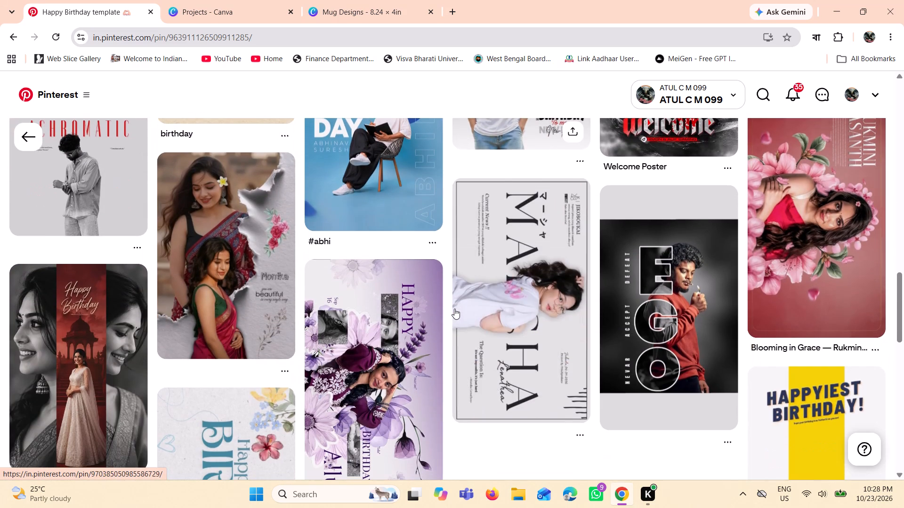
scroll(454, 309, "up", 1)
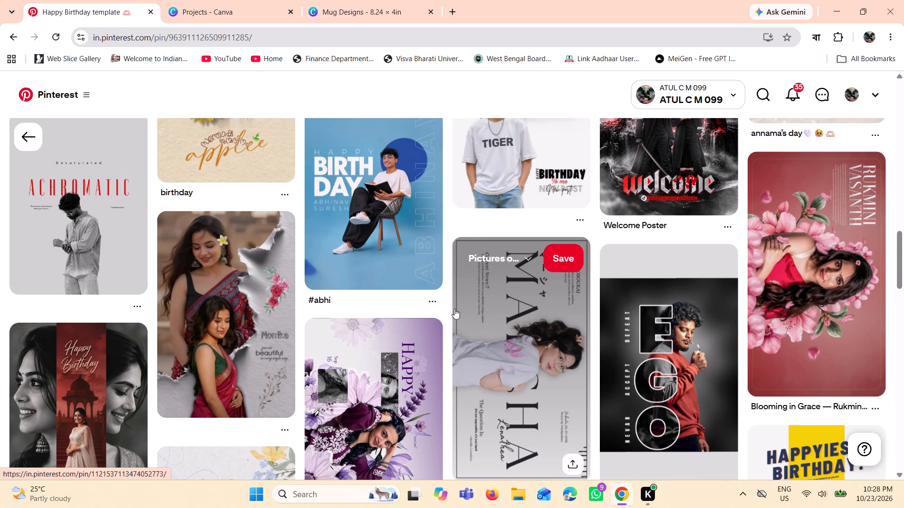
scroll(454, 309, "down", 5)
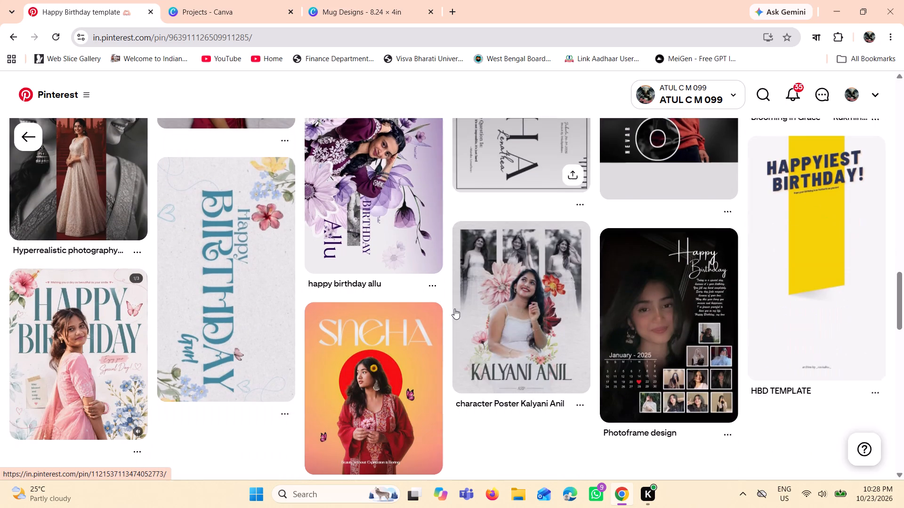
scroll(454, 309, "down", 4)
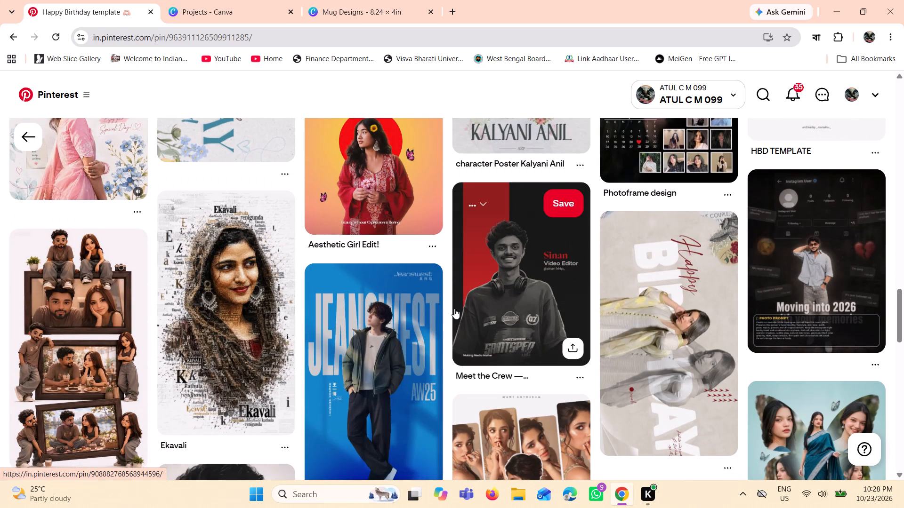
scroll(454, 309, "down", 3)
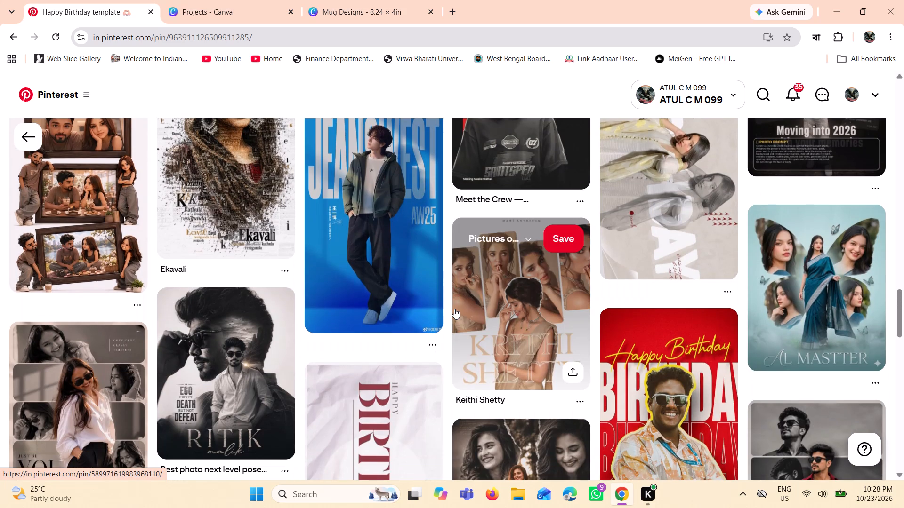
scroll(454, 309, "down", 3)
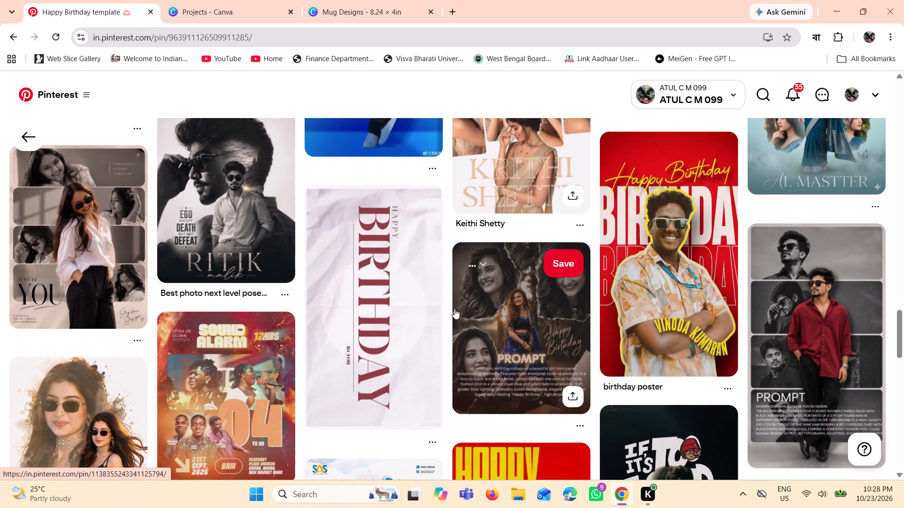
scroll(454, 309, "up", 3)
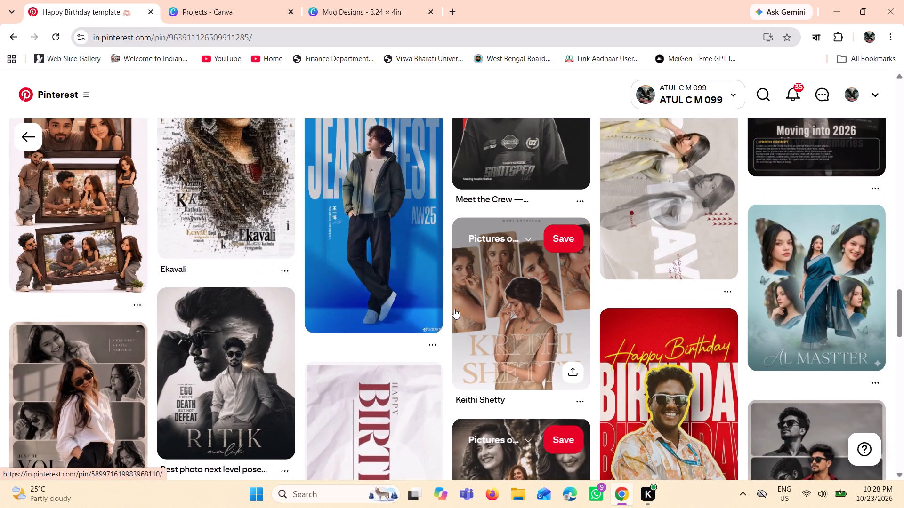
scroll(454, 308, "up", 1)
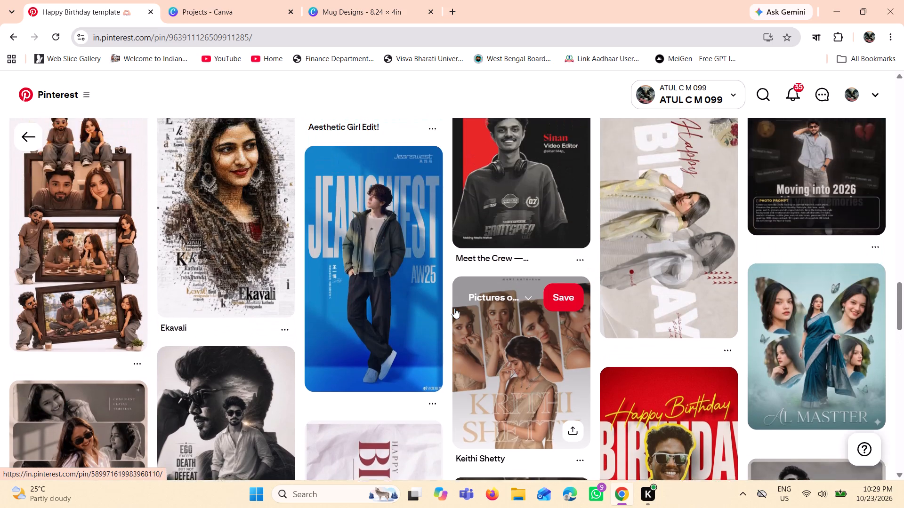
scroll(454, 308, "up", 20)
scroll(454, 309, "up", 20)
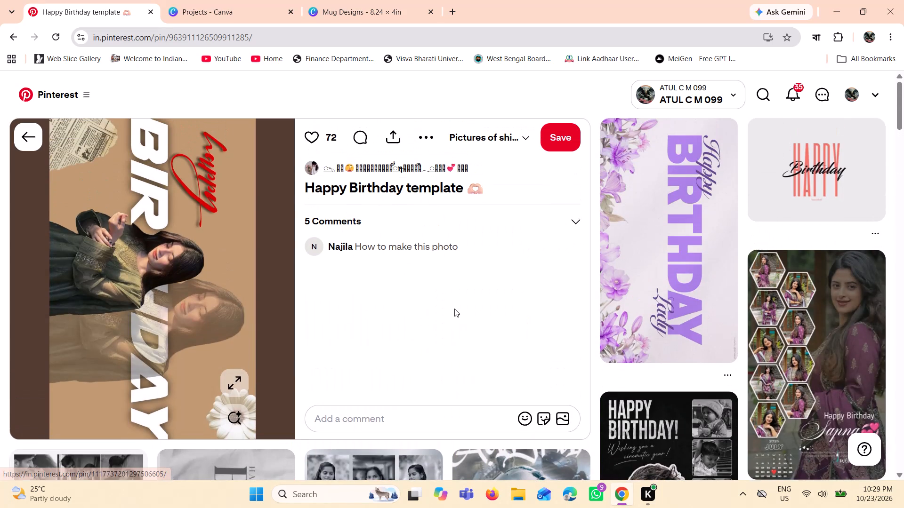
scroll(454, 309, "up", 3)
Switch to the Mug Designs document in Canva and add a heading reading "BIRTHDAY" on page 19.
left_click(396, 0)
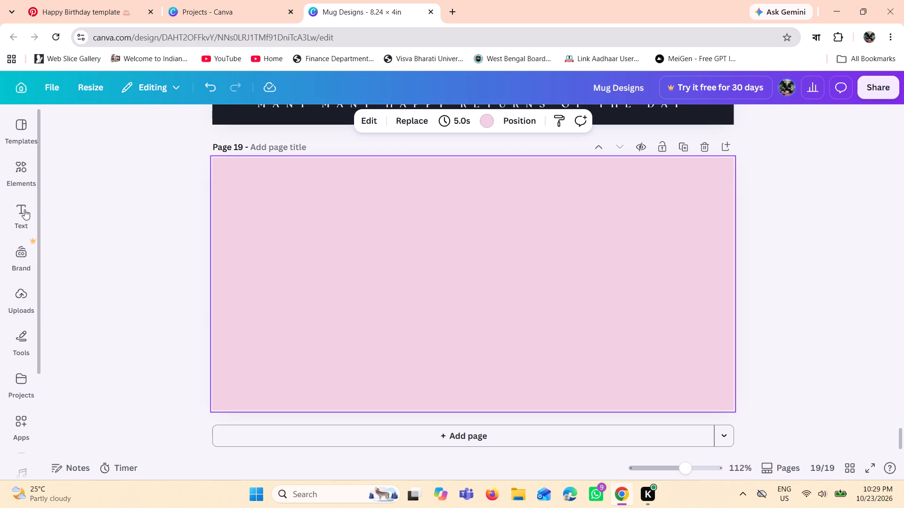
scroll(366, 269, "up", 11)
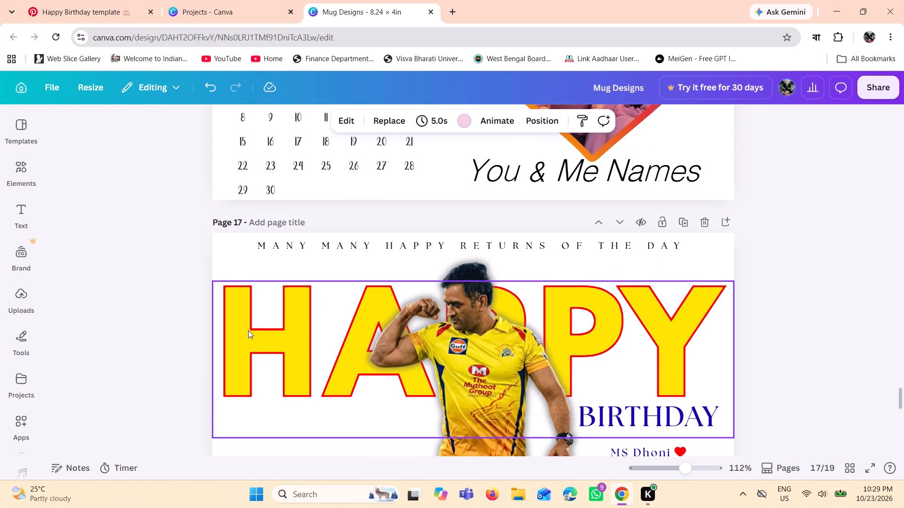
scroll(248, 330, "down", 10)
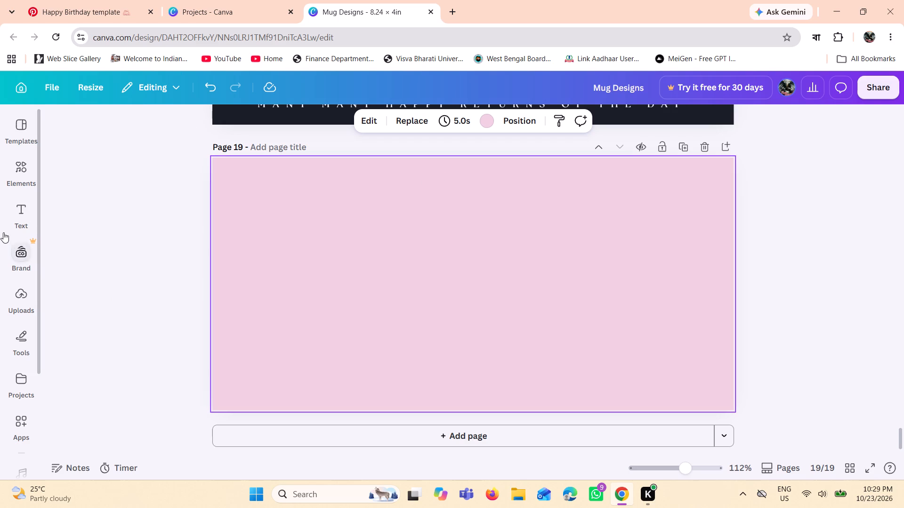
left_click(25, 215)
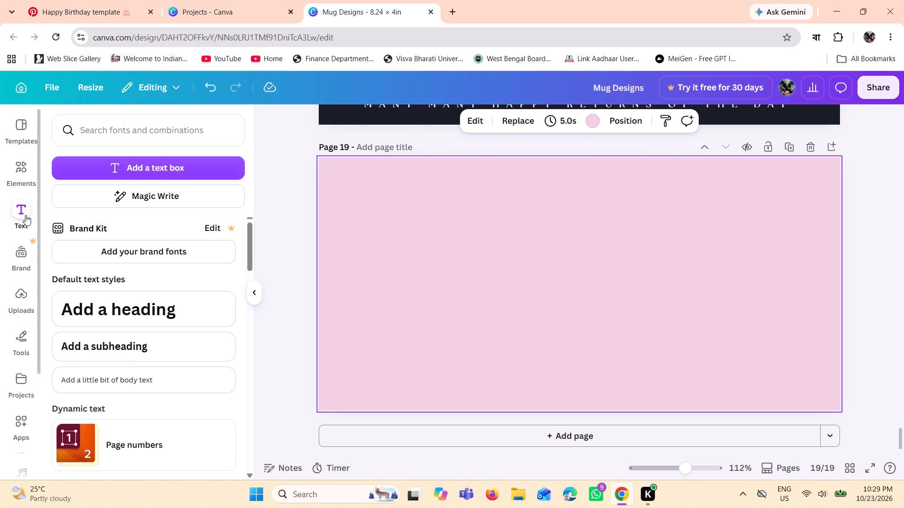
left_click(94, 311)
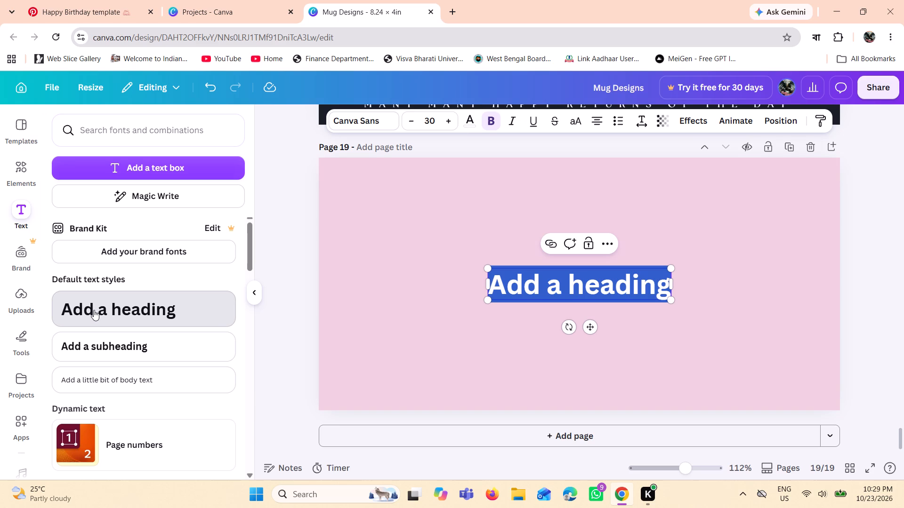
type("BIRY")
key("BackSpace")
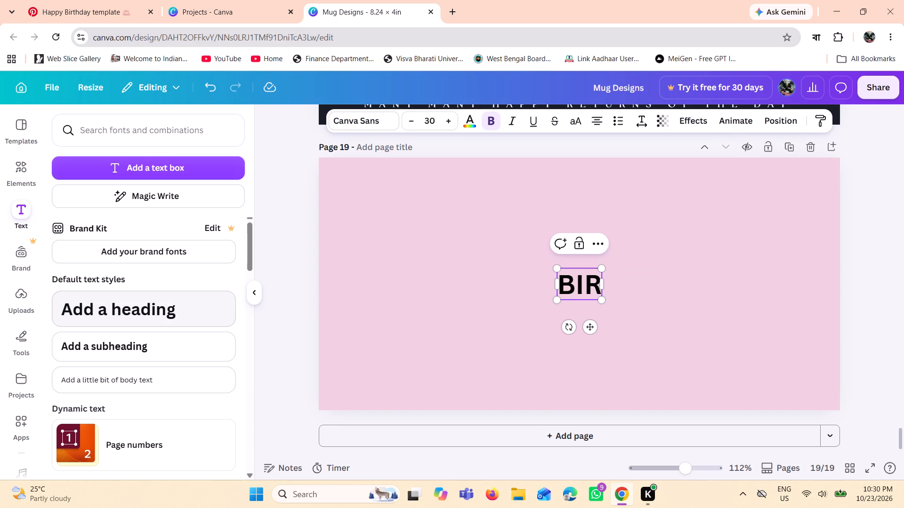
type("THDAY")
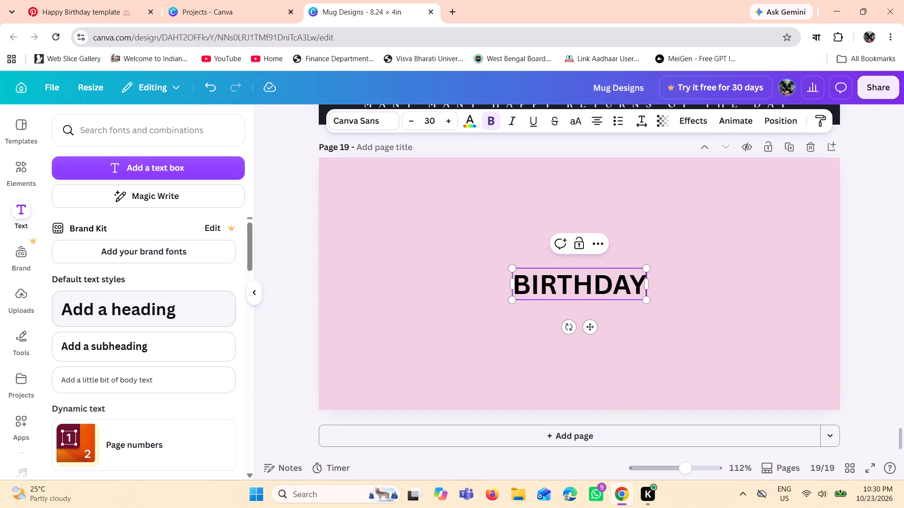
Enlarge the BIRTHDAY heading to nearly the full page width, at about font size 115.
left_click_drag(515, 268, 511, 267)
left_click_drag(511, 267, 320, 257)
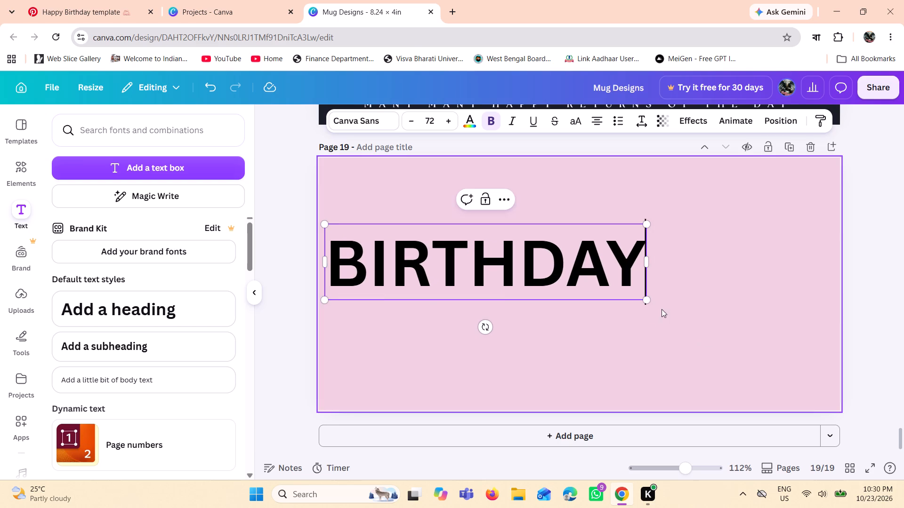
left_click_drag(647, 302, 836, 381)
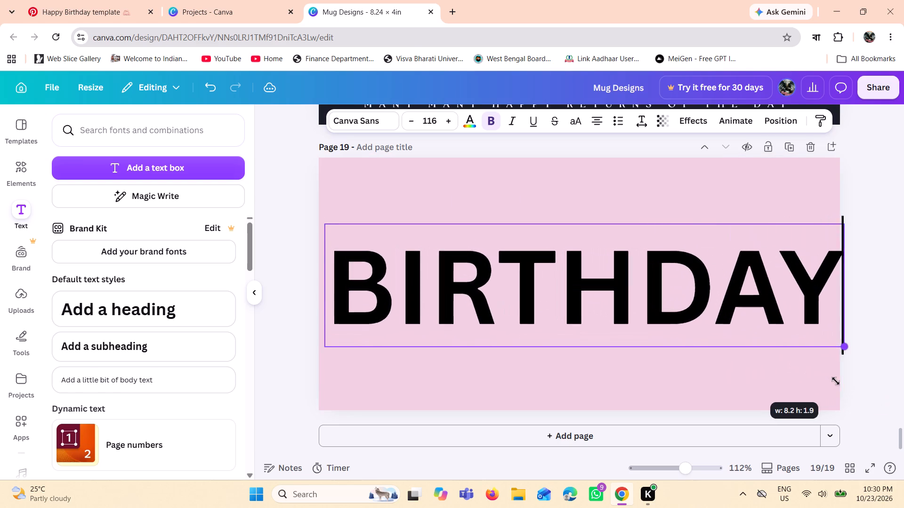
left_click_drag(836, 381, 831, 380)
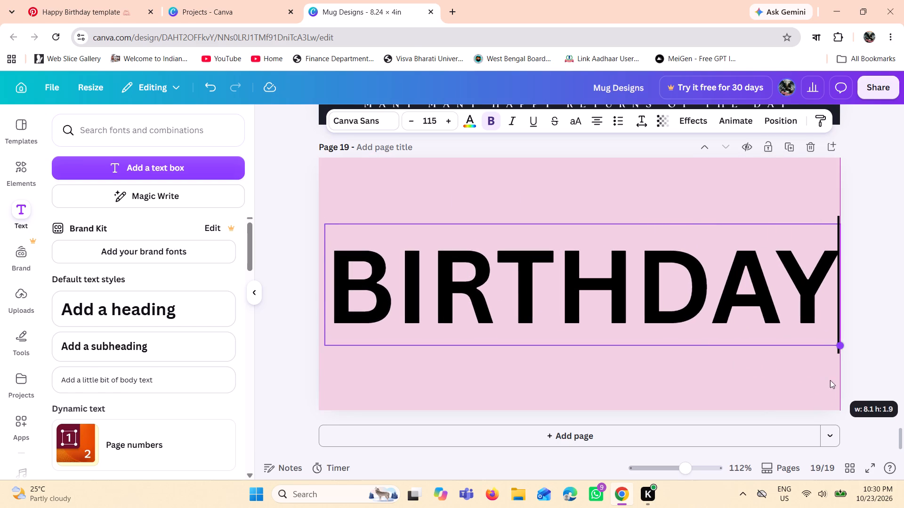
left_click(783, 318)
left_click(859, 263)
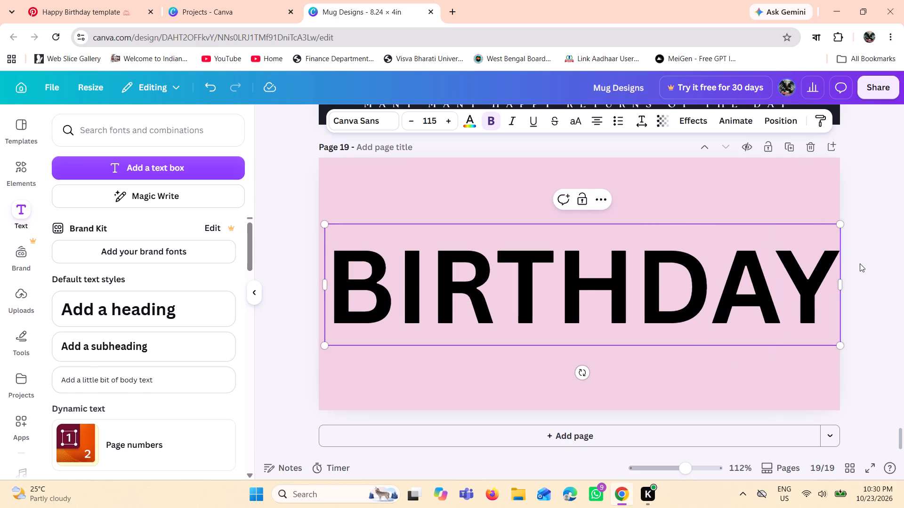
Centre the BIRTHDAY heading horizontally and vertically on page 19.
left_click(715, 276)
left_click_drag(696, 279, 689, 279)
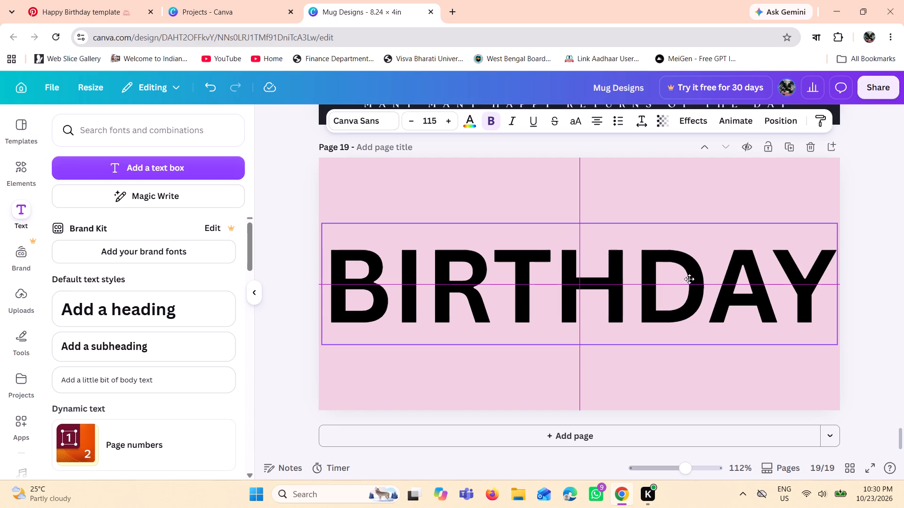
left_click_drag(689, 279, 691, 276)
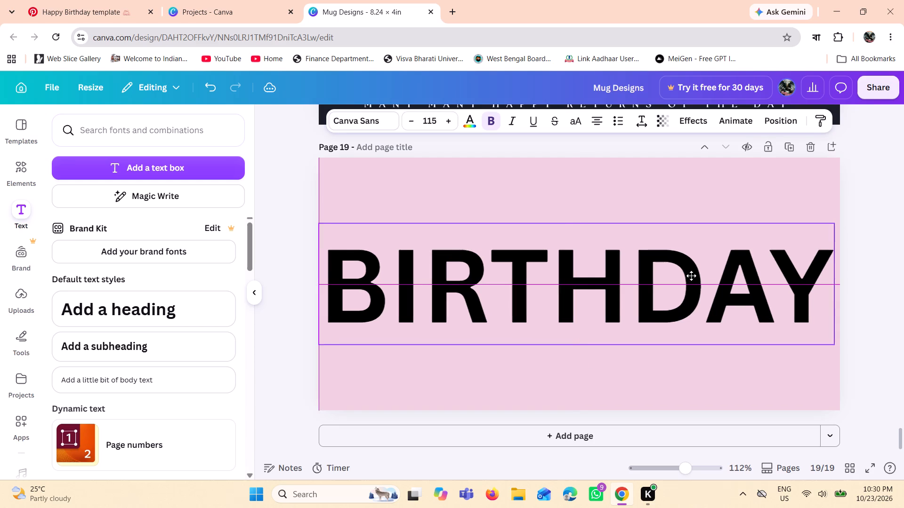
left_click_drag(691, 276, 692, 276)
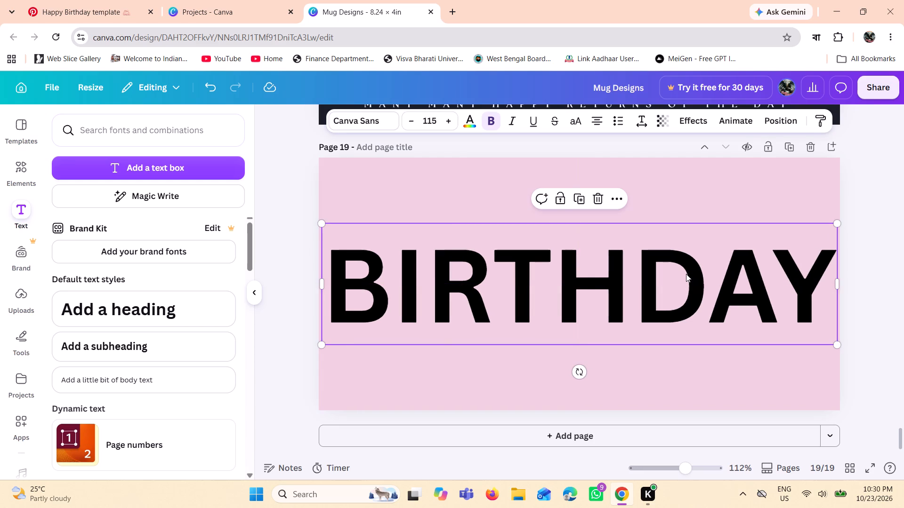
left_click(857, 283)
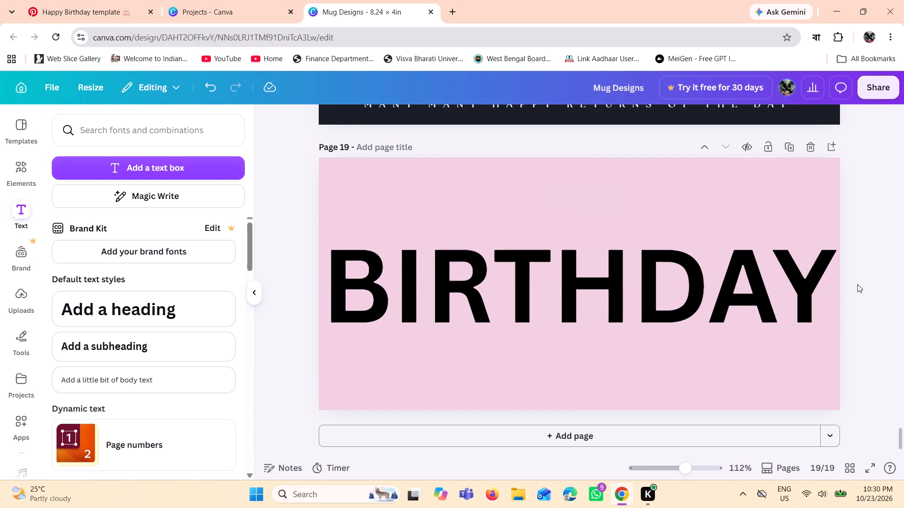
Widen the BIRTHDAY text box to about 8.2 in so that it reaches the page's left edge.
left_click(573, 274)
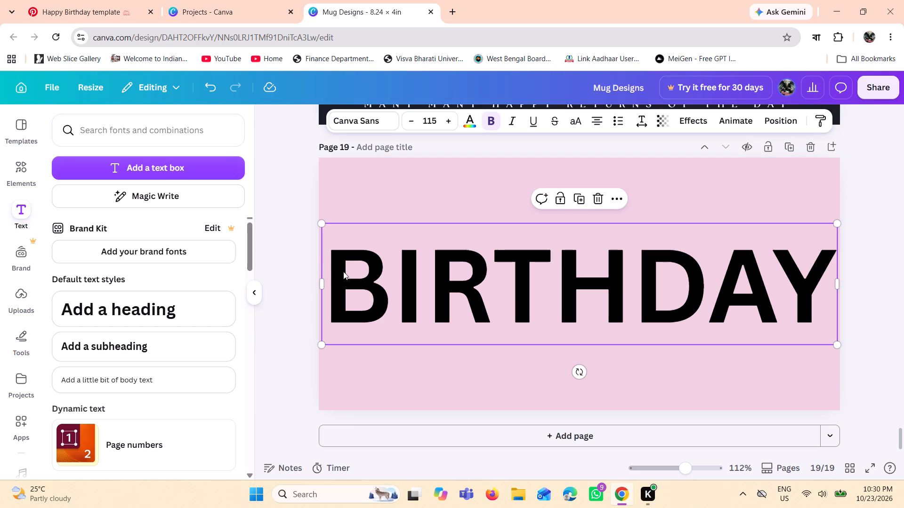
left_click(332, 269)
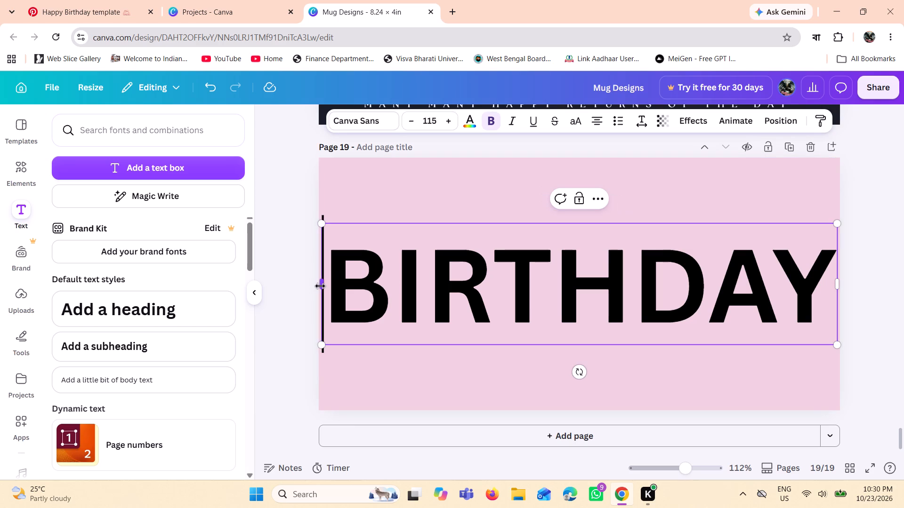
left_click(320, 286)
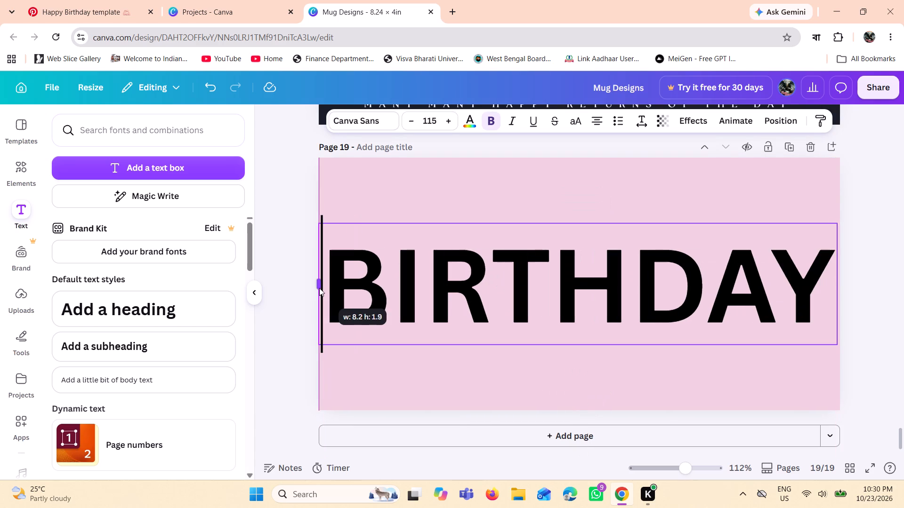
left_click(331, 276)
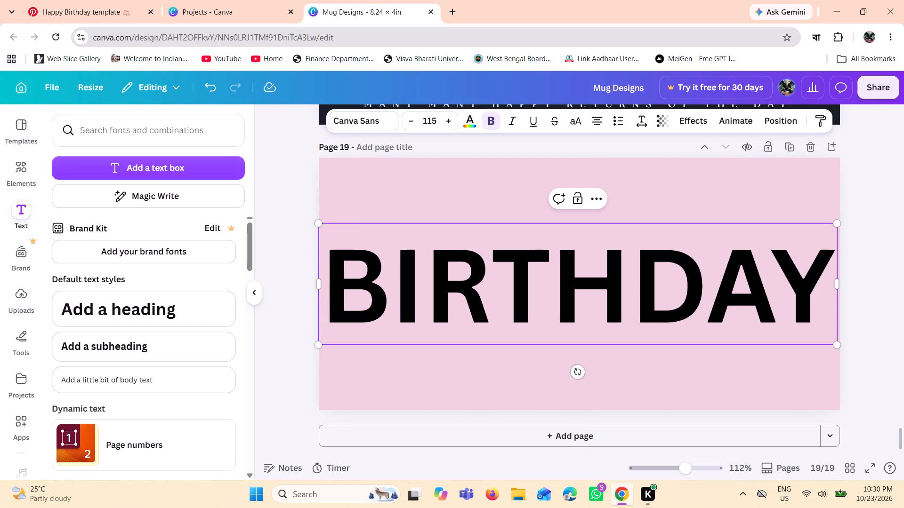
key("BackSpace")
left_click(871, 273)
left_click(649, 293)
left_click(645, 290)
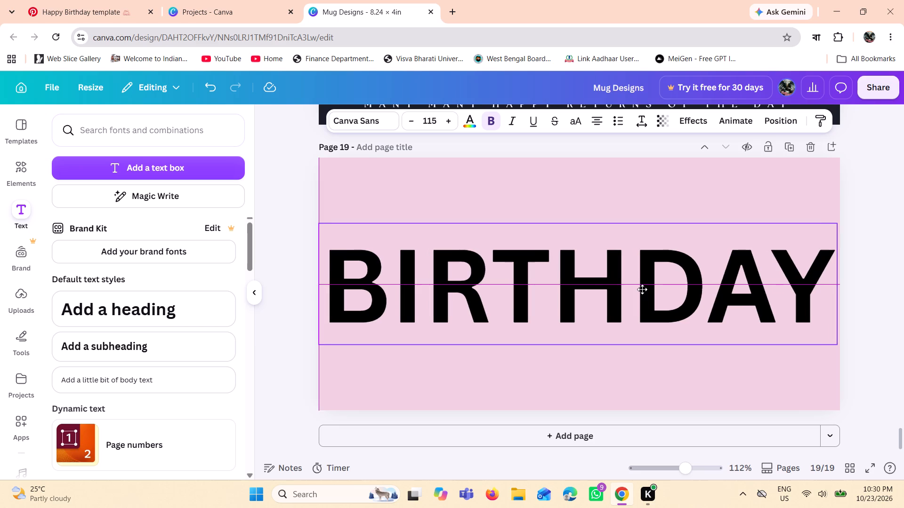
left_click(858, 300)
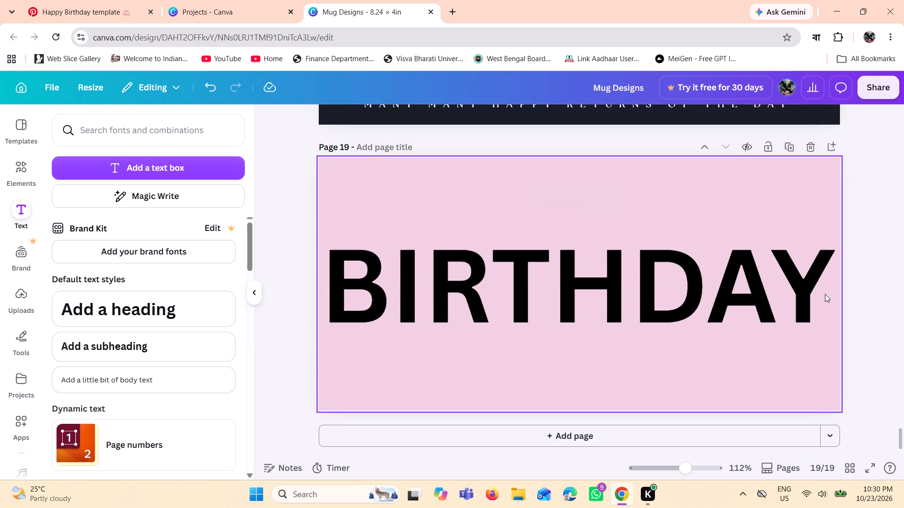
Check the Happy Birthday template on Pinterest, then return to Canva and recolour the BIRTHDAY heading on page 19 white.
left_click(465, 279)
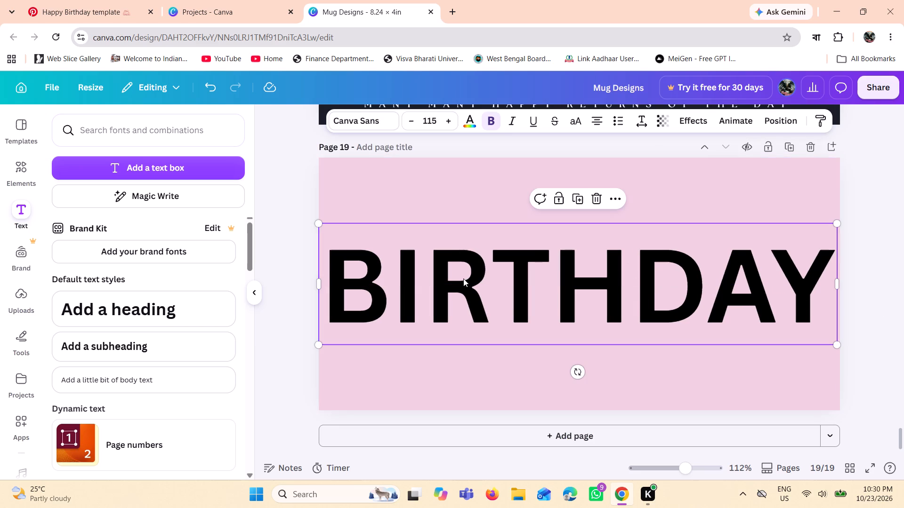
left_click(59, 0)
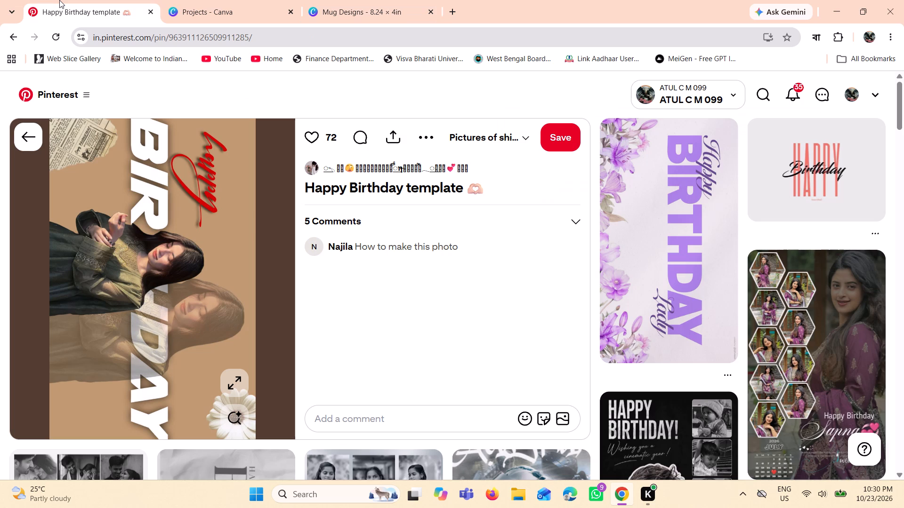
left_click(372, 0)
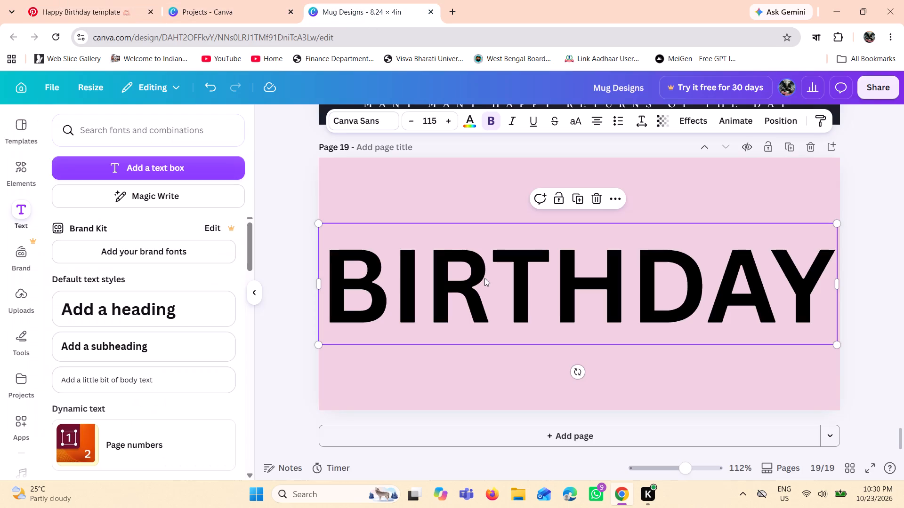
left_click(476, 121)
left_click(167, 235)
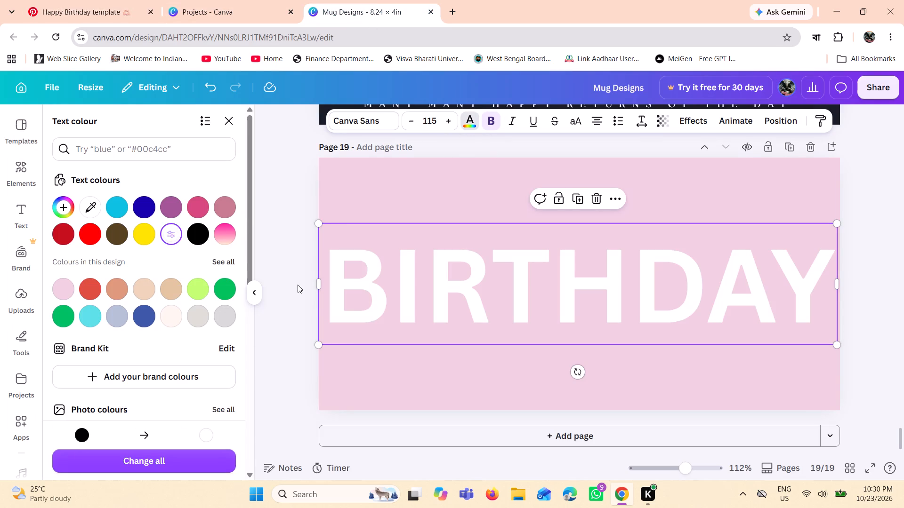
left_click_drag(303, 329, 302, 324)
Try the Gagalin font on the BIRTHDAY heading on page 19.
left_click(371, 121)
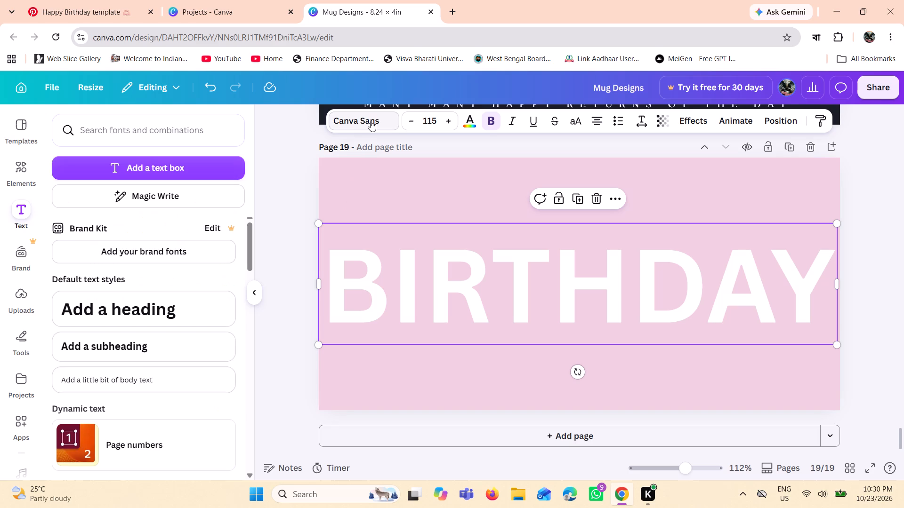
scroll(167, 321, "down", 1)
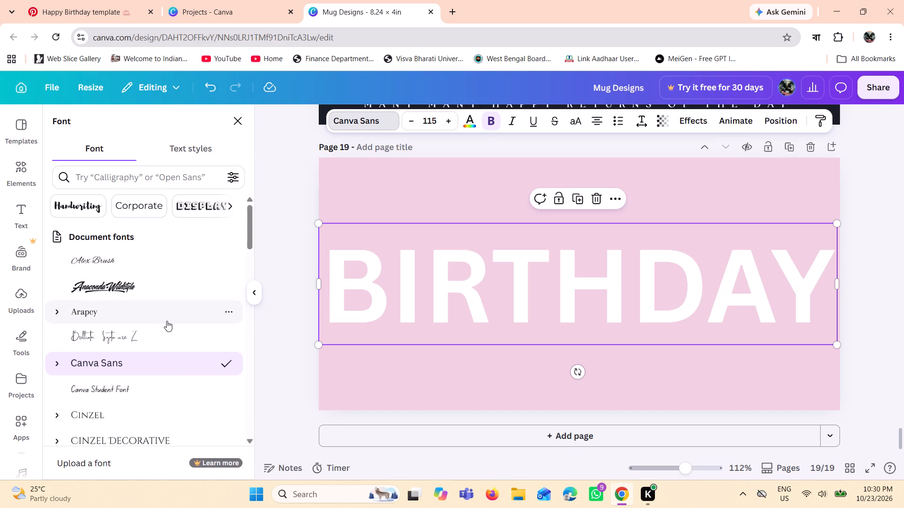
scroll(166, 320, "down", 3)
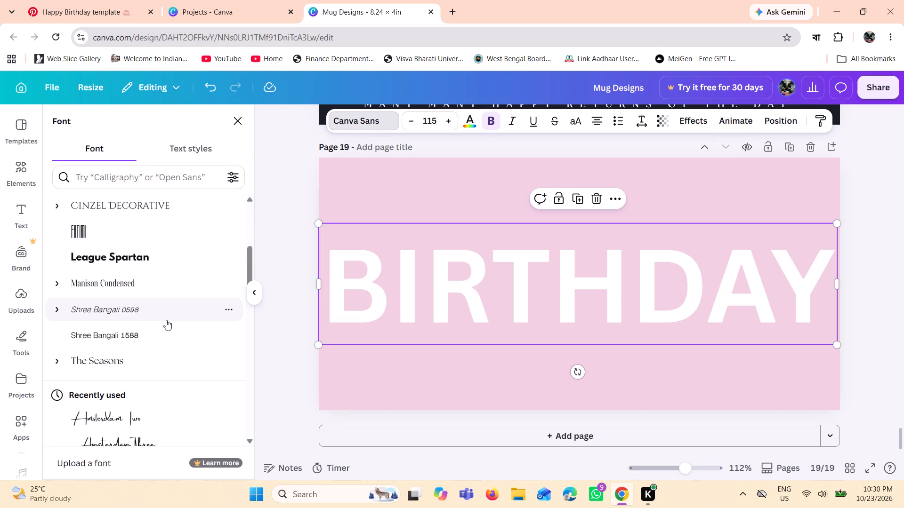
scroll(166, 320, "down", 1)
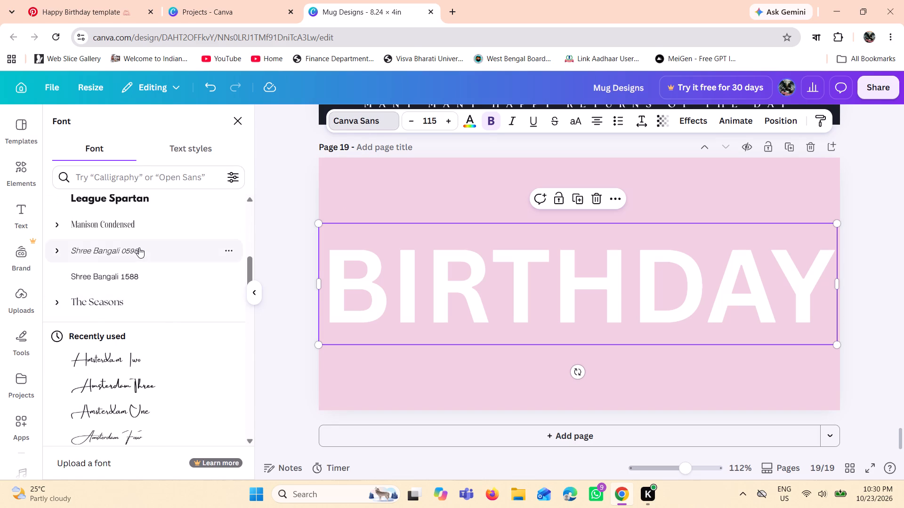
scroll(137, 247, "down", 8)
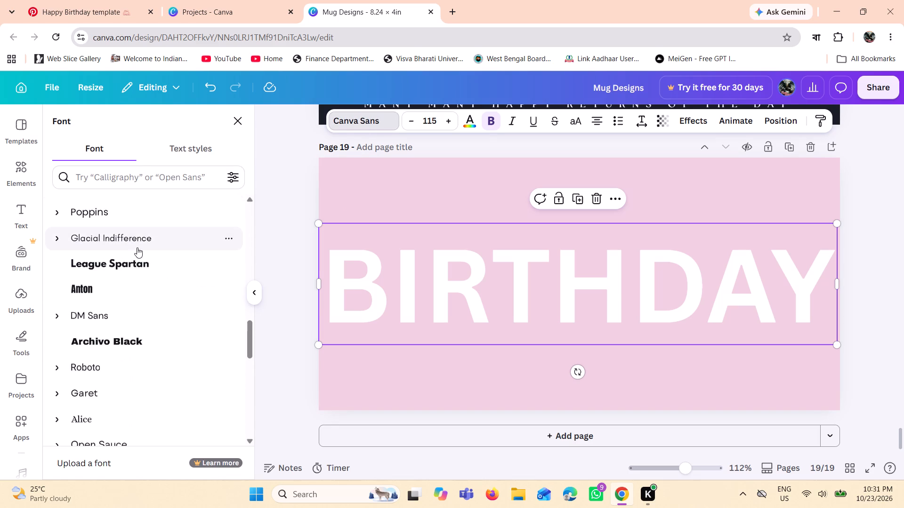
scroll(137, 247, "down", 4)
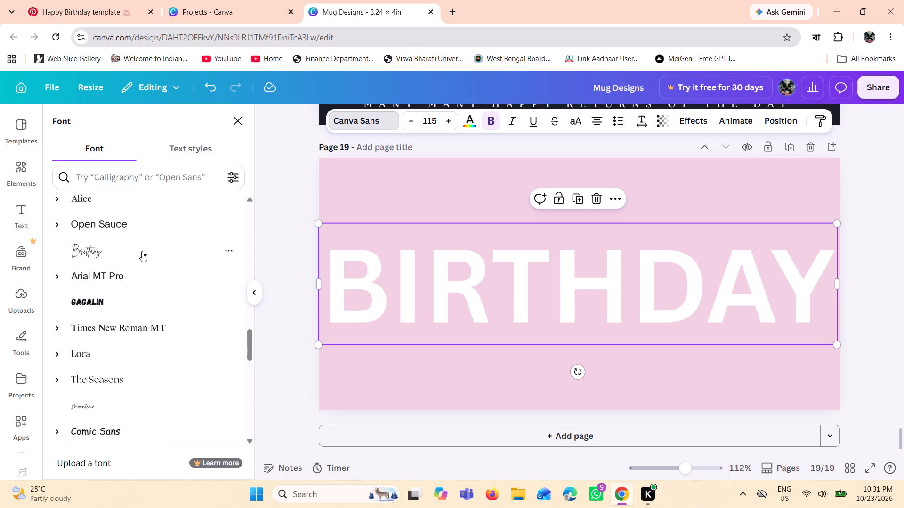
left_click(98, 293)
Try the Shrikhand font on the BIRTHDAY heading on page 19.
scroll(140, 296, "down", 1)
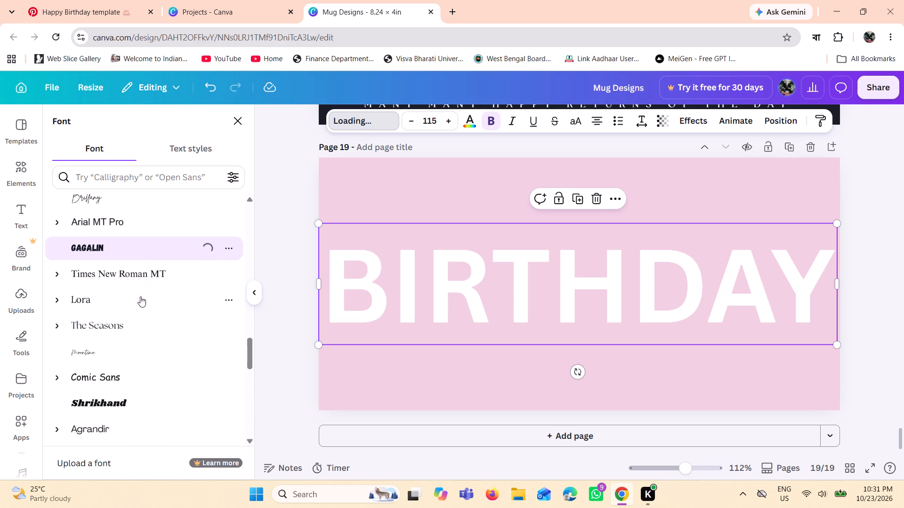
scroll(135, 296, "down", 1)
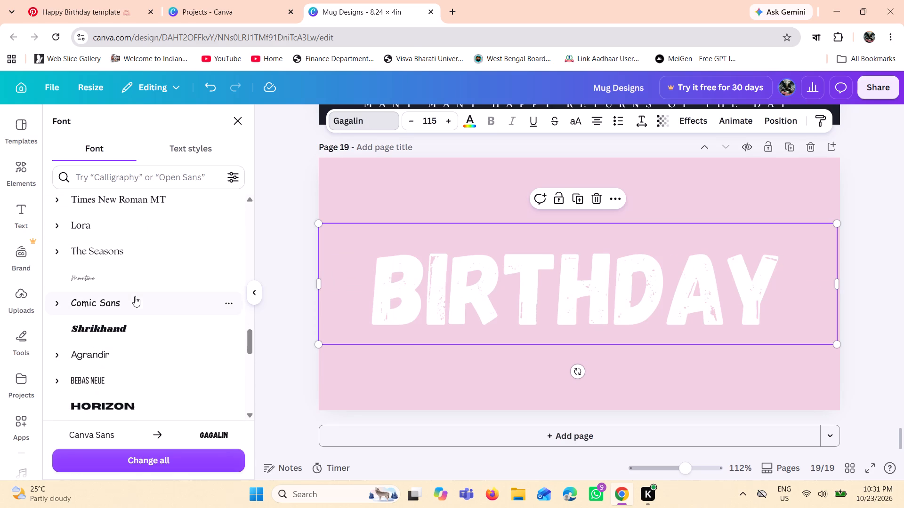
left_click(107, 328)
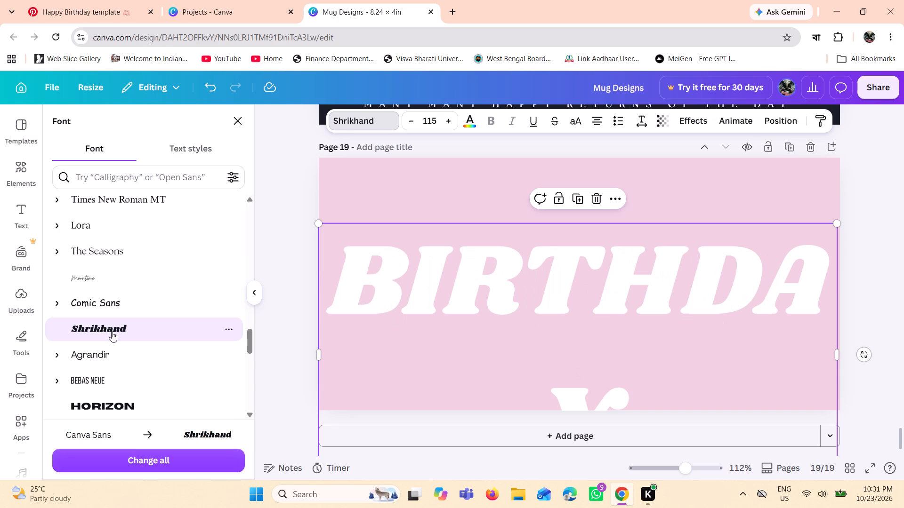
Change the BIRTHDAY heading's font to Agbalumo, found among the English fonts.
scroll(112, 332, "down", 1)
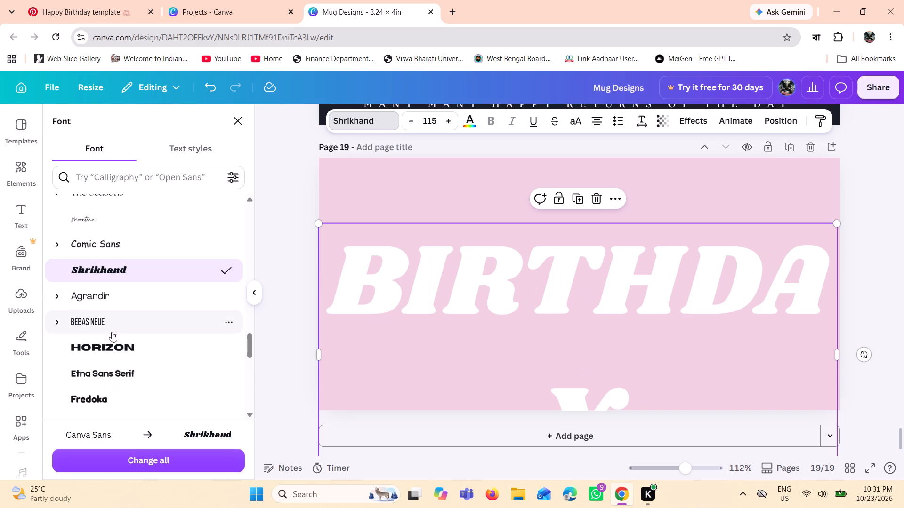
scroll(112, 332, "down", 2)
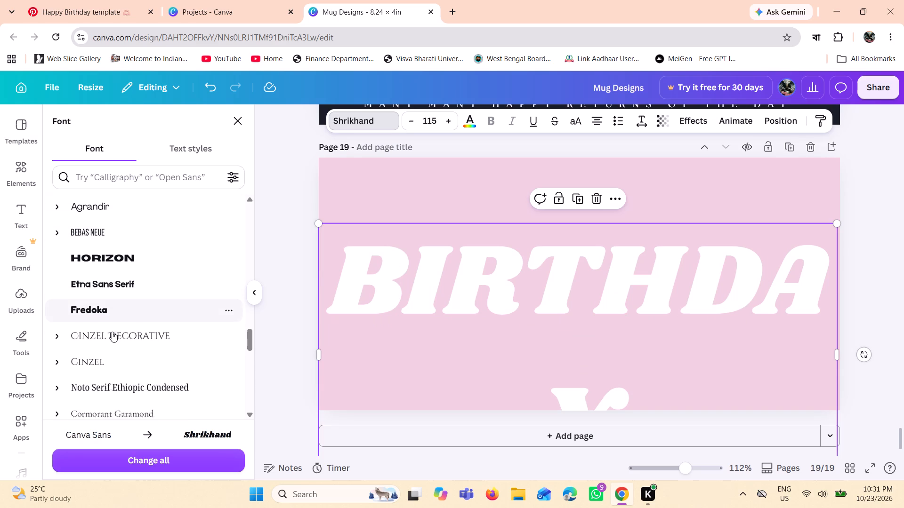
scroll(112, 332, "down", 3)
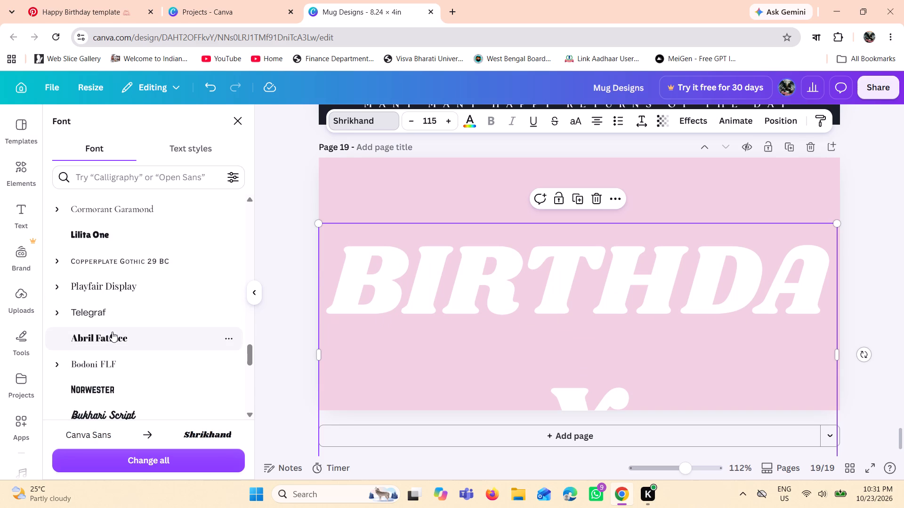
scroll(112, 332, "down", 2)
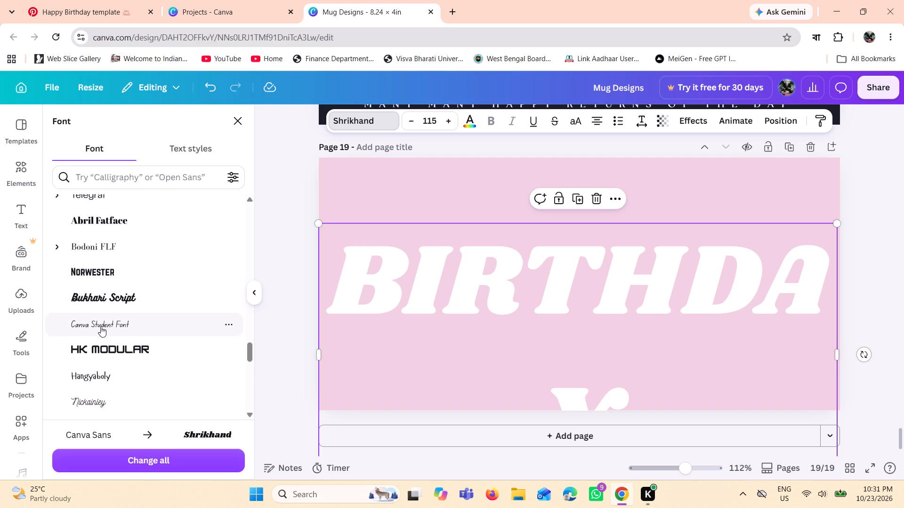
scroll(102, 326, "down", 3)
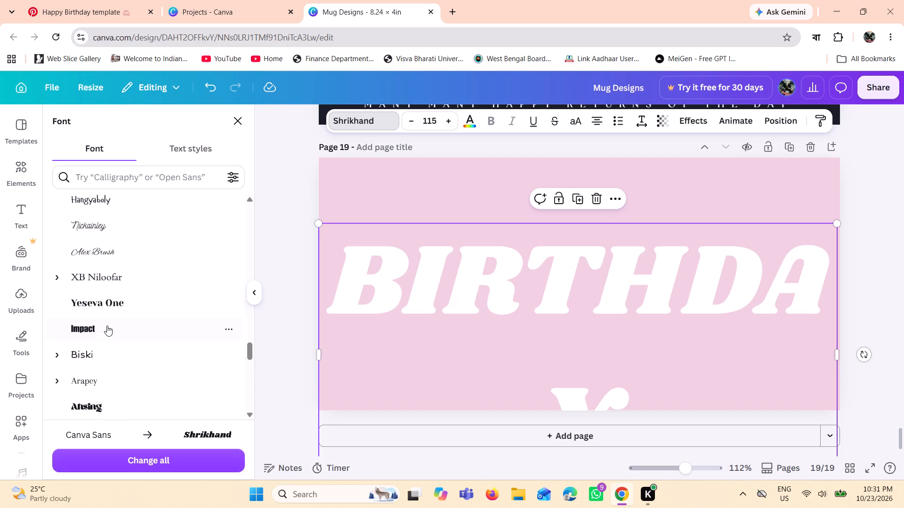
scroll(127, 325, "down", 3)
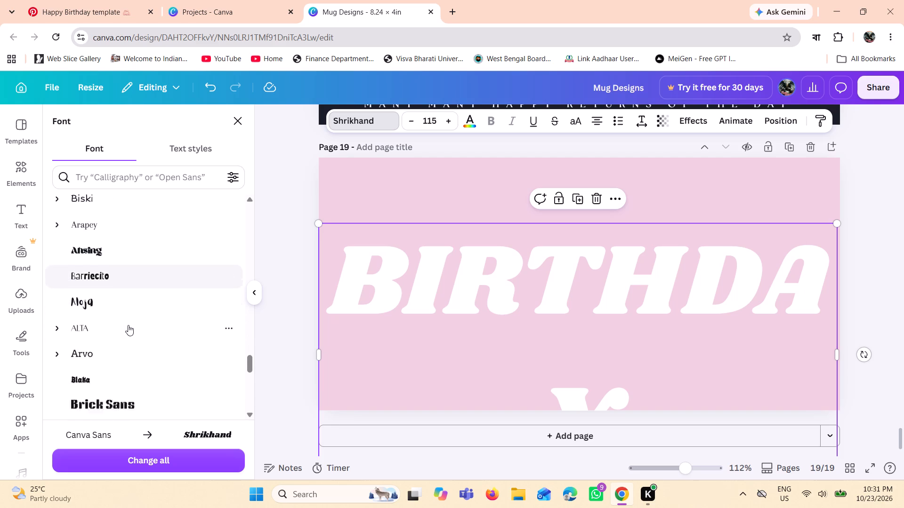
scroll(128, 325, "down", 3)
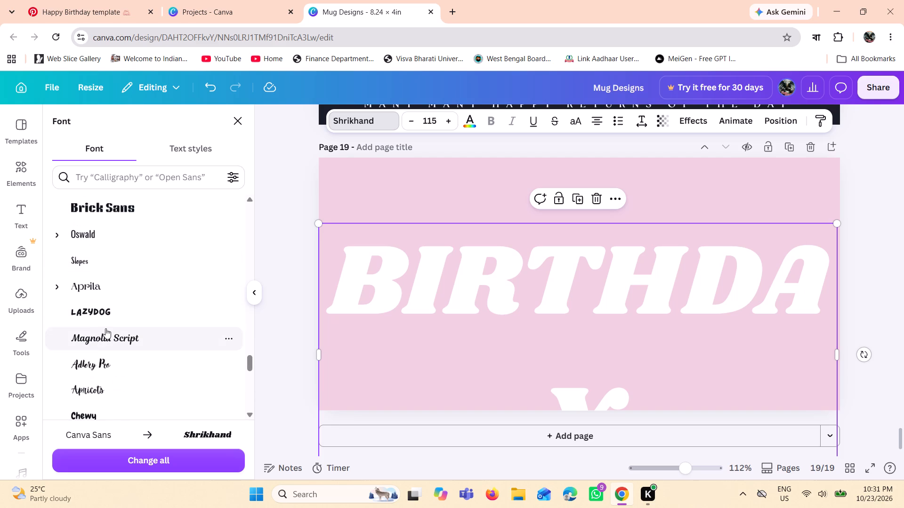
scroll(145, 308, "down", 2)
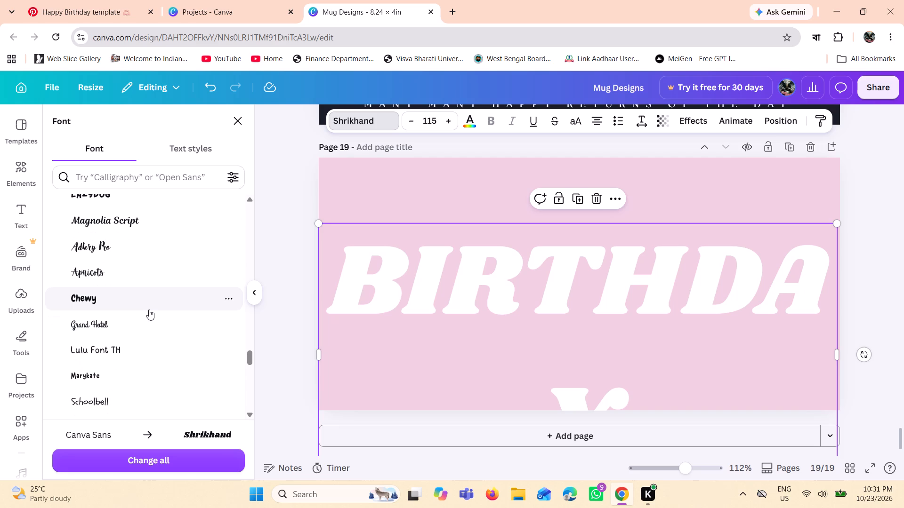
scroll(149, 310, "down", 4)
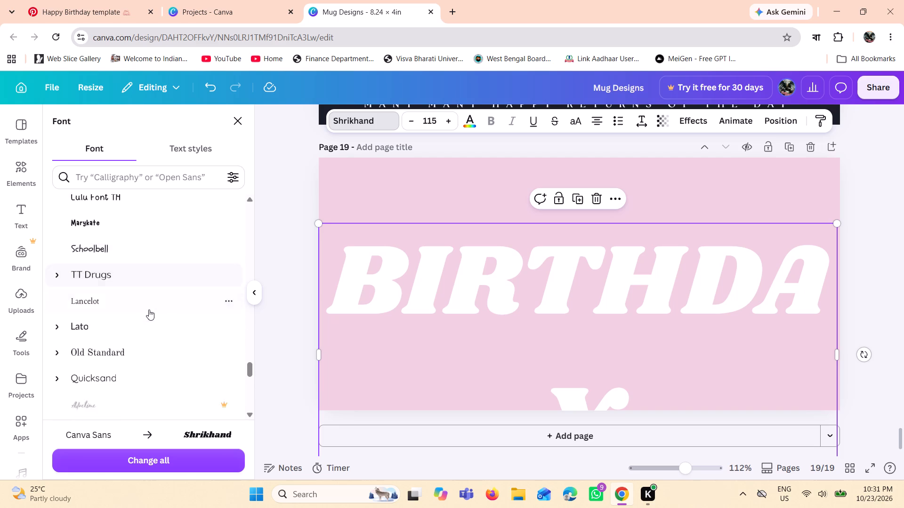
scroll(149, 310, "down", 4)
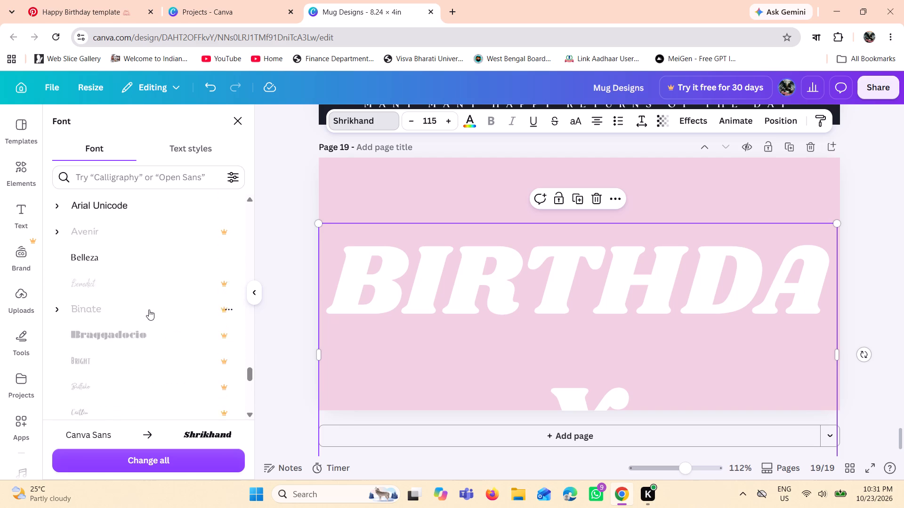
scroll(149, 310, "down", 4)
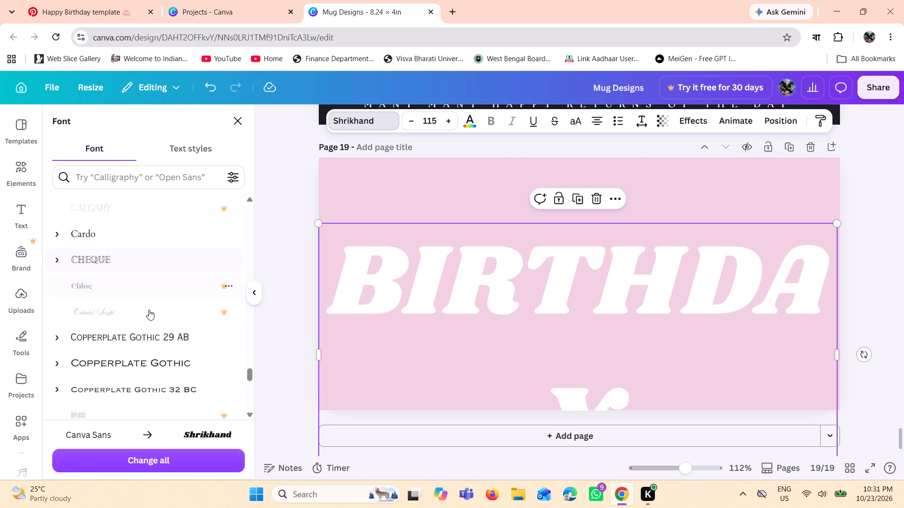
scroll(149, 310, "down", 4)
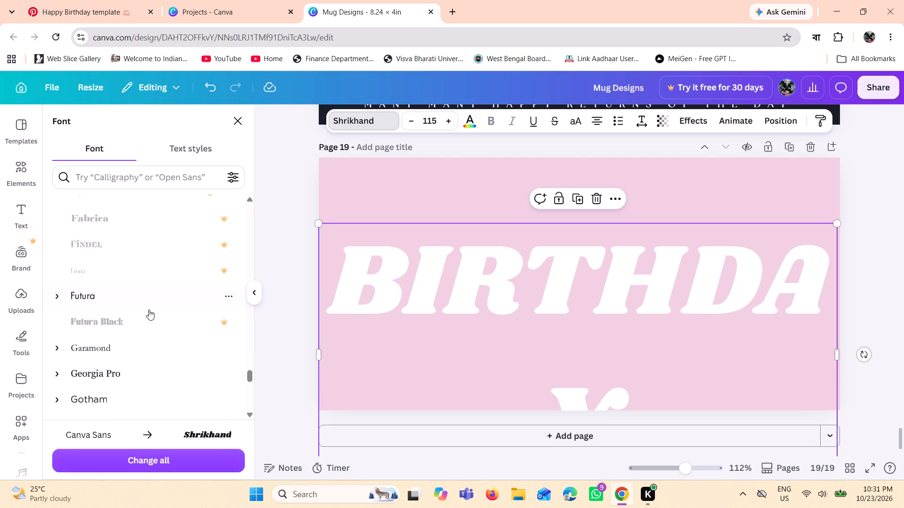
scroll(149, 310, "down", 4)
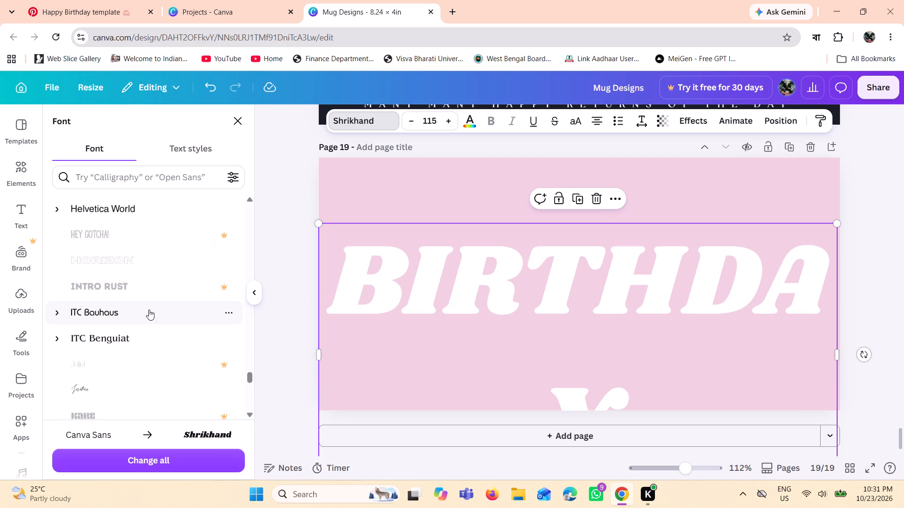
scroll(149, 310, "down", 7)
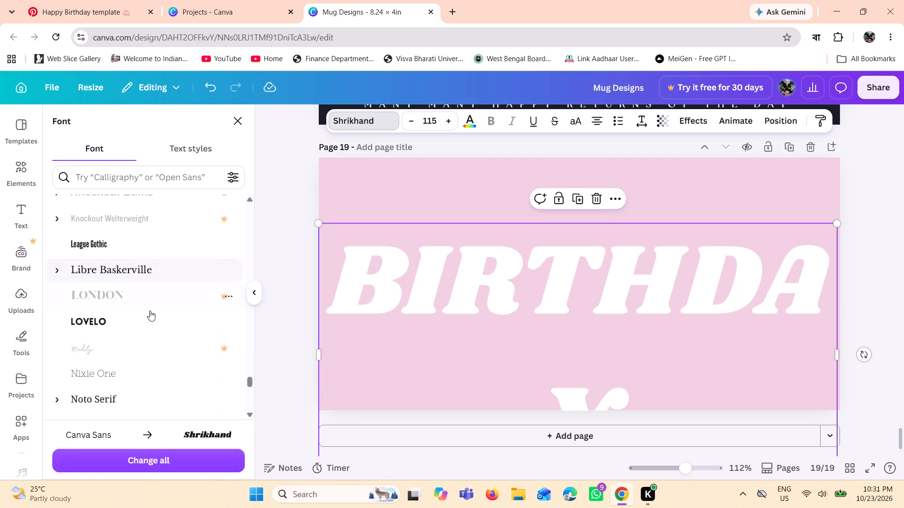
scroll(150, 310, "down", 6)
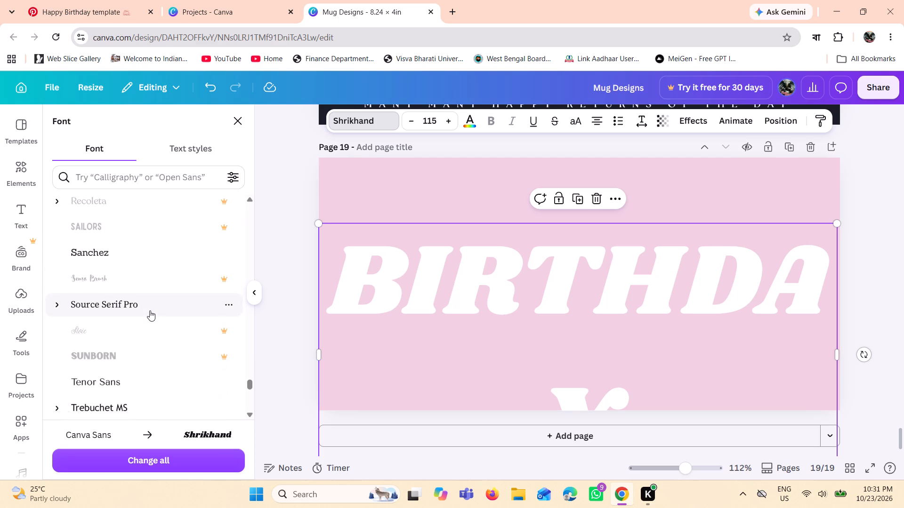
scroll(150, 310, "down", 4)
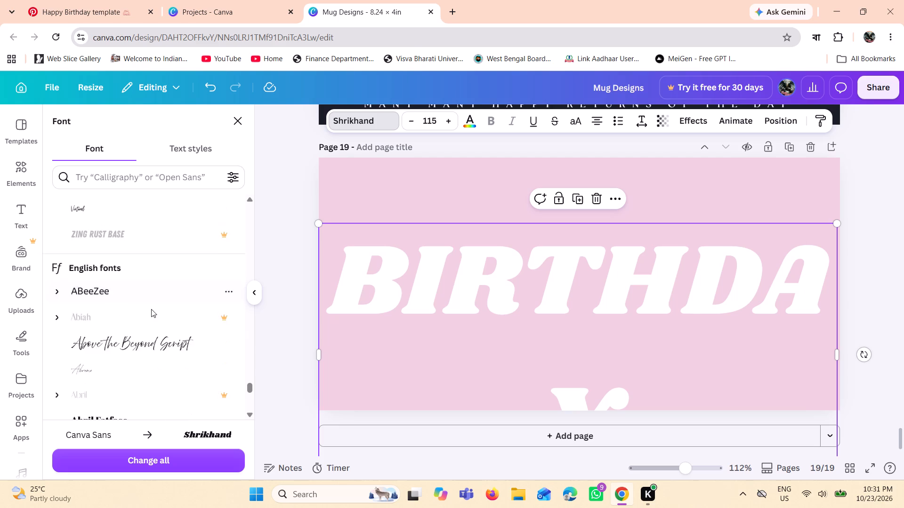
scroll(151, 309, "down", 3)
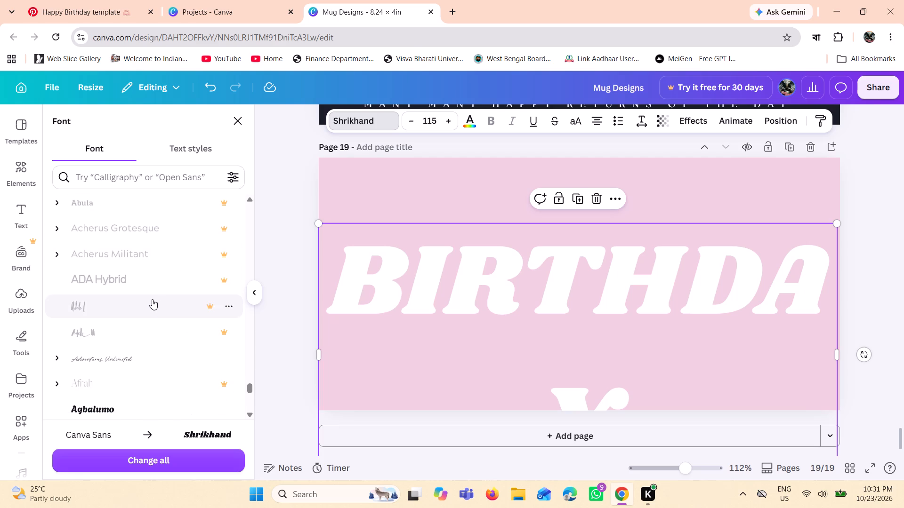
scroll(152, 299, "down", 2)
left_click(132, 293)
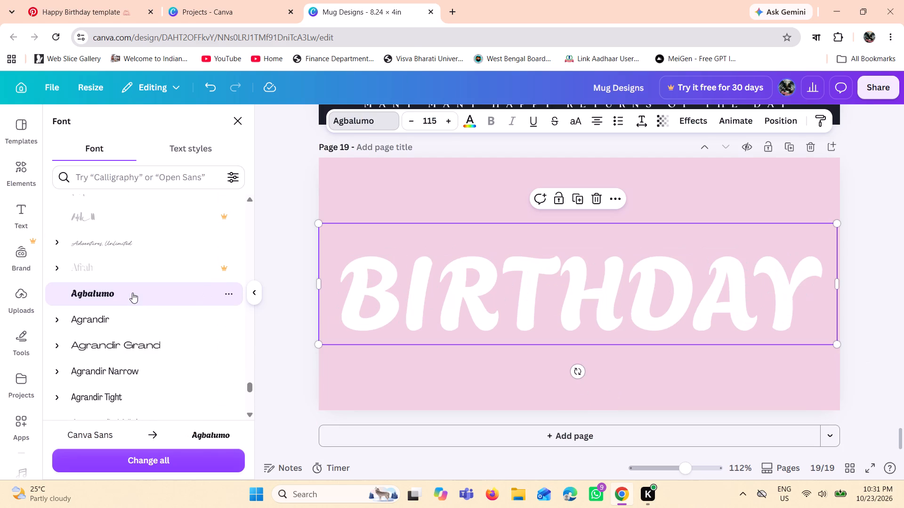
Change the BIRTHDAY heading's font on page 19 to Alfa Slab One and make it italic.
scroll(132, 293, "down", 2)
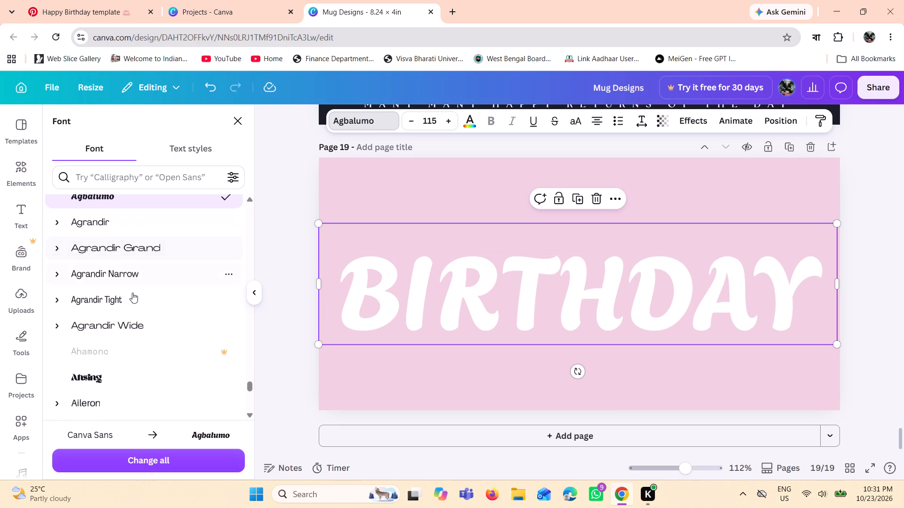
scroll(132, 293, "down", 3)
scroll(80, 300, "down", 1)
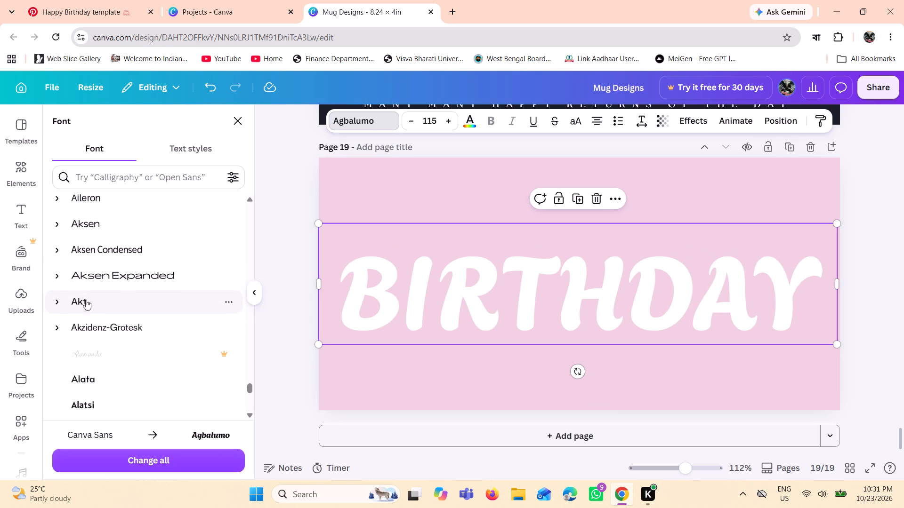
scroll(245, 280, "down", 2)
scroll(137, 274, "down", 1)
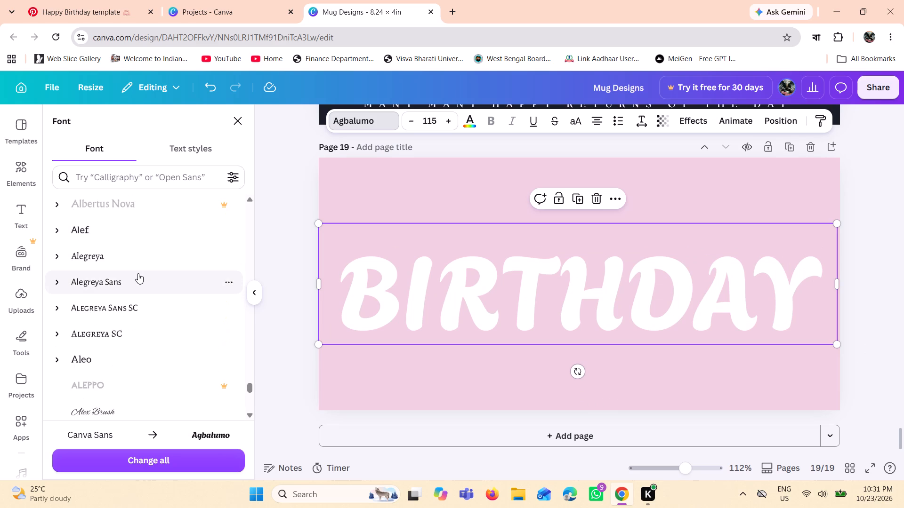
scroll(138, 273, "down", 3)
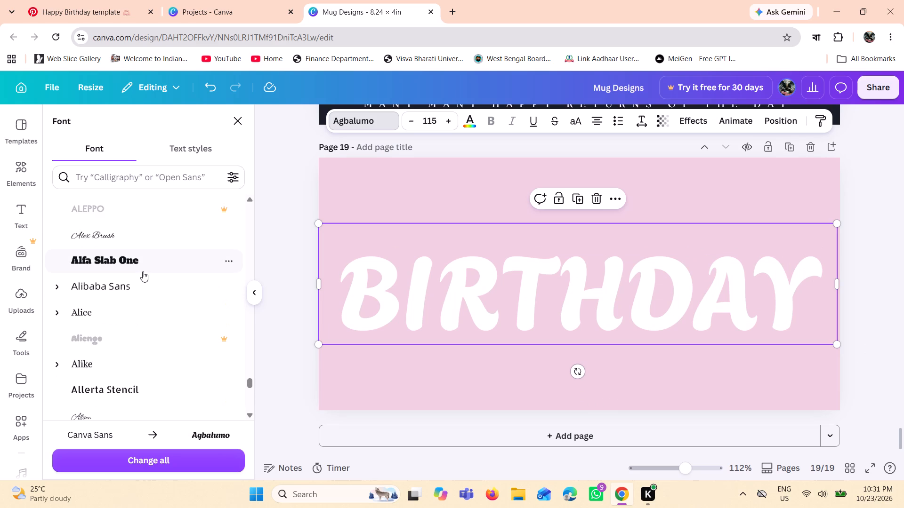
left_click(144, 264)
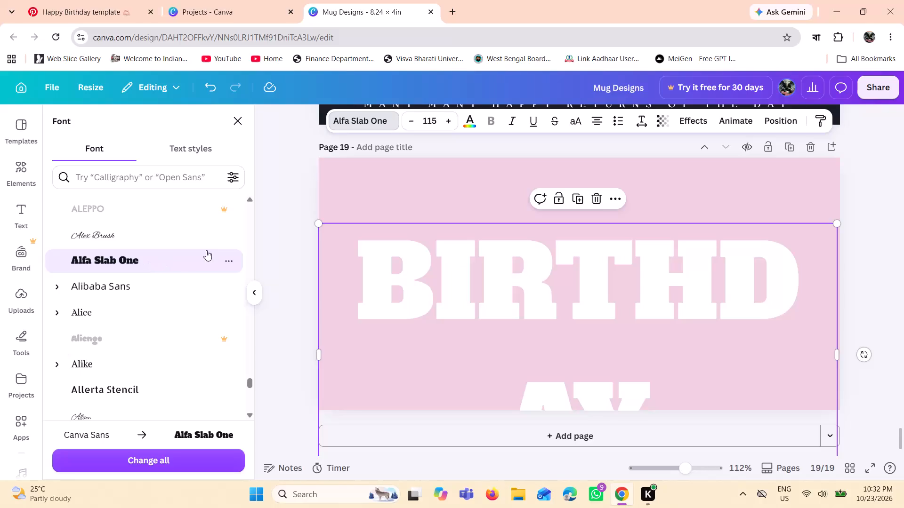
left_click(514, 122)
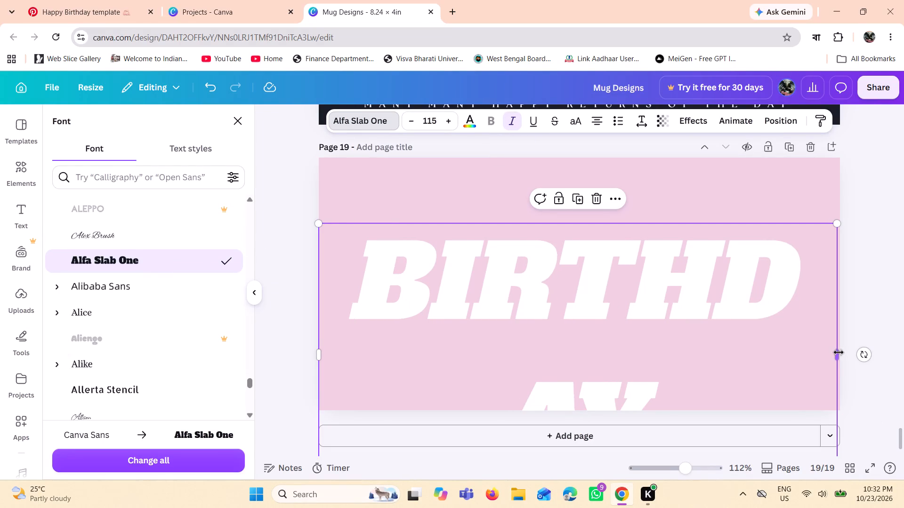
Scale the BIRTHDAY heading to size 97.6, widen its text box to fit one line, and position it across the middle of page 19.
left_click_drag(839, 352, 903, 336)
left_click_drag(317, 223, 408, 261)
left_click_drag(599, 304, 447, 246)
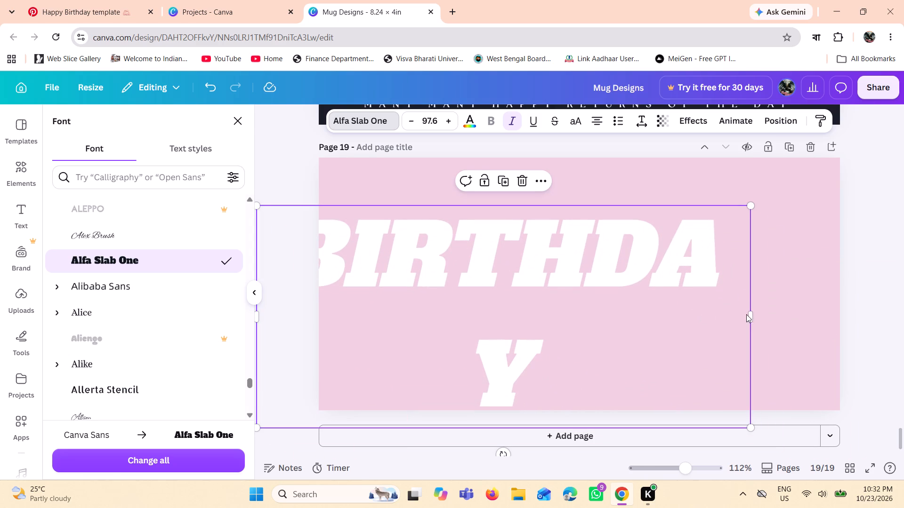
left_click_drag(751, 317, 779, 317)
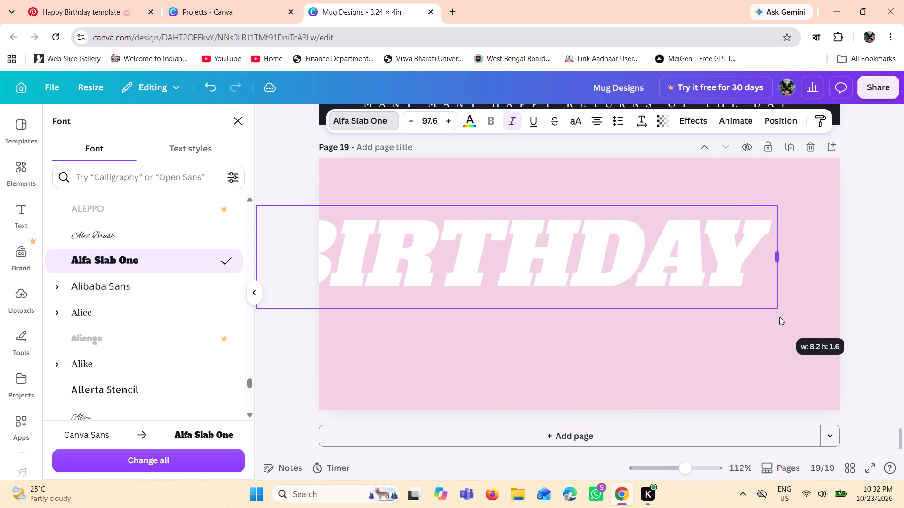
left_click_drag(779, 317, 782, 315)
left_click_drag(575, 273, 630, 297)
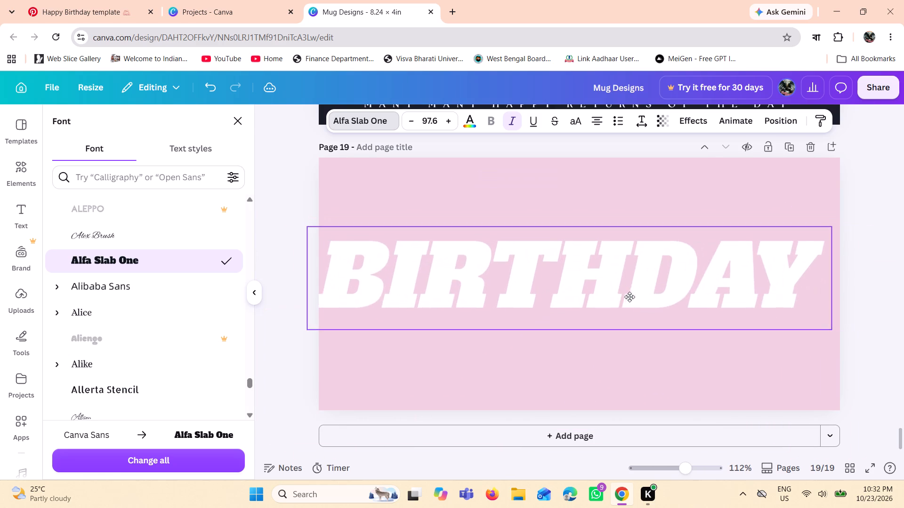
left_click_drag(630, 297, 638, 297)
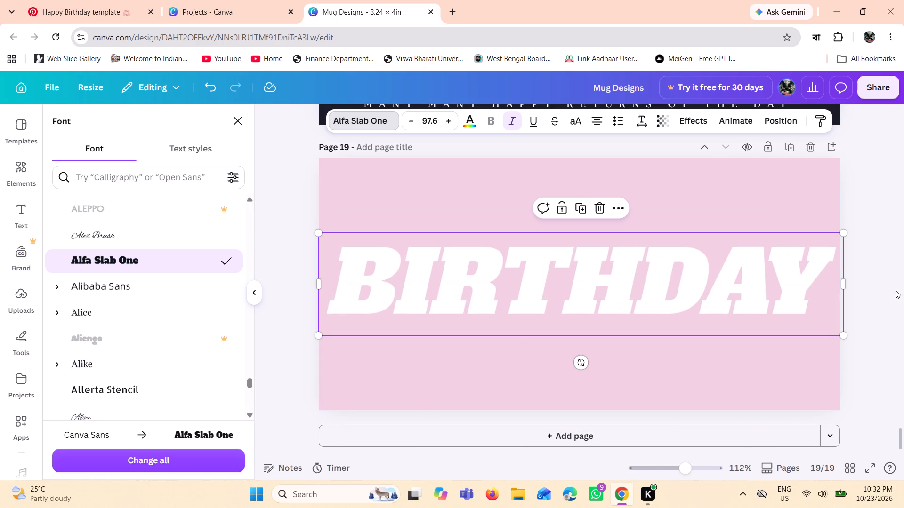
left_click(884, 293)
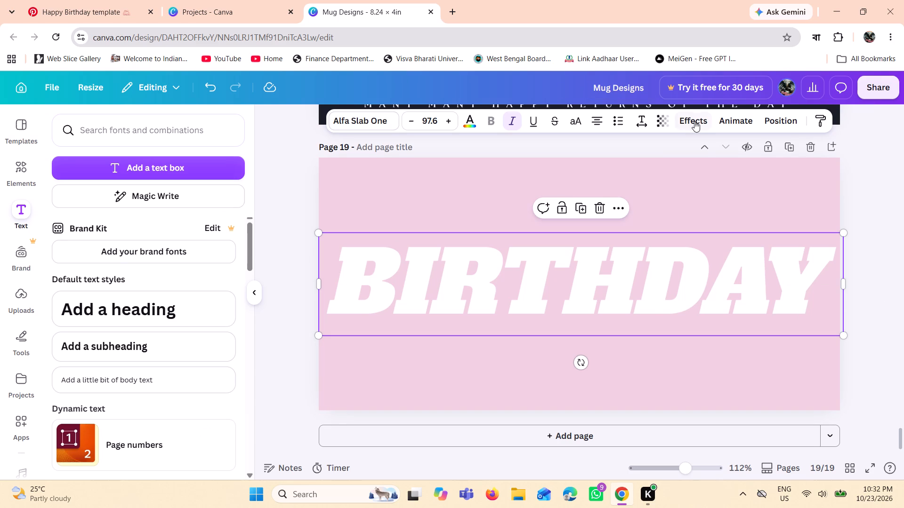
Apply the Outline effect to the BIRTHDAY heading.
left_click(694, 121)
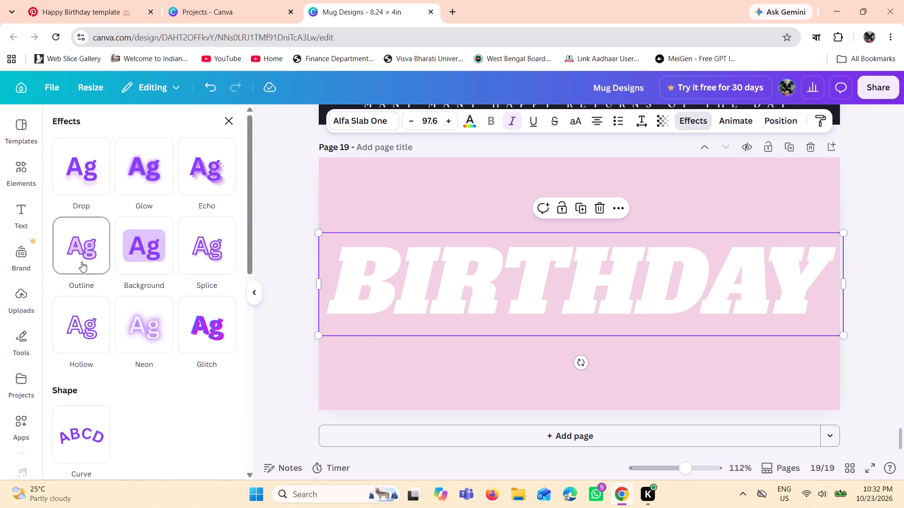
left_click(81, 262)
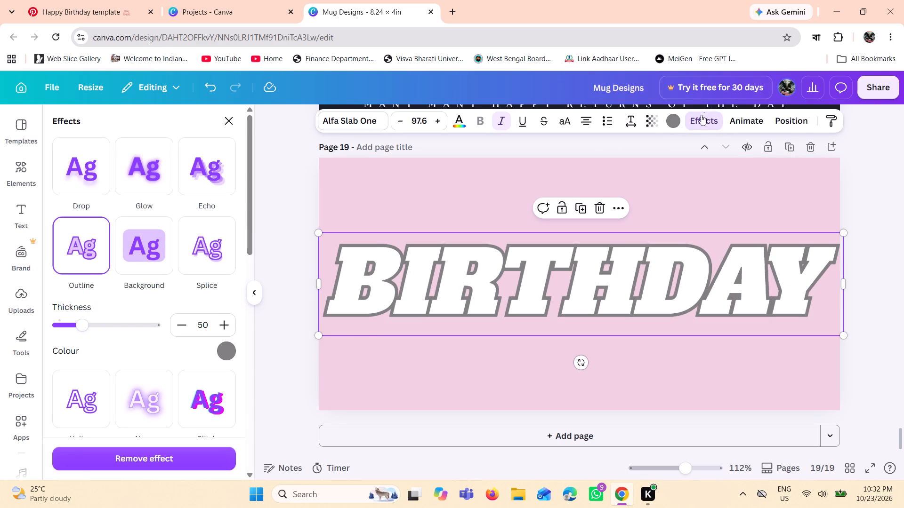
Increase the BIRTHDAY heading's letter spacing slightly.
left_click(637, 120)
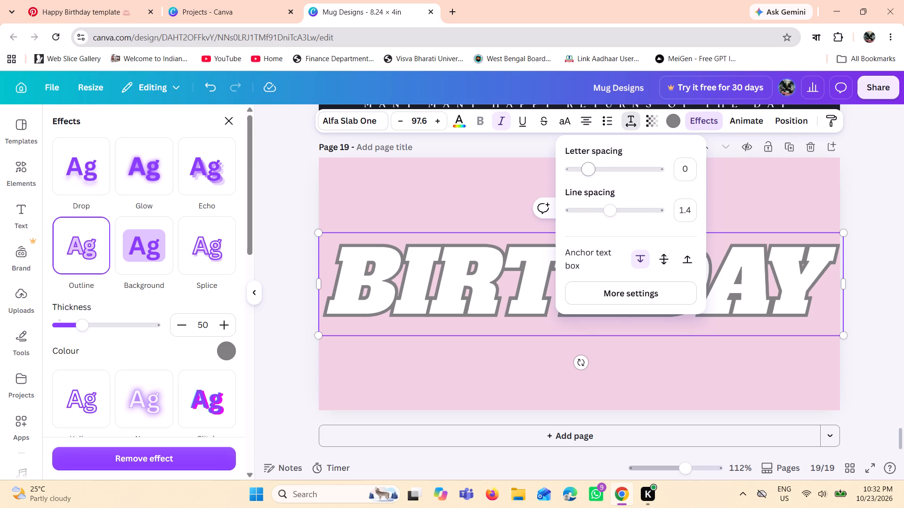
left_click_drag(589, 169, 598, 170)
left_click(869, 279)
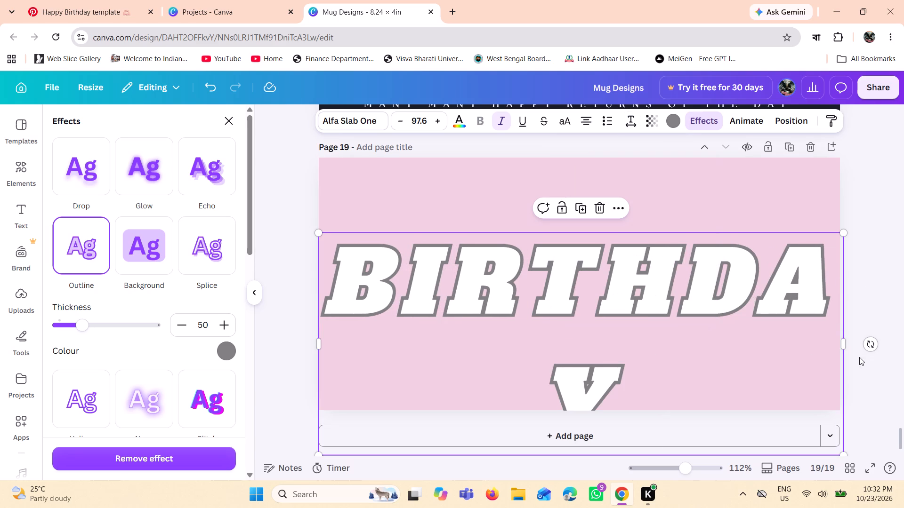
Shrink the BIRTHDAY heading to size 85.5, widen its box so the word fits one line, and centre it on page 19.
left_click_drag(844, 231, 806, 252)
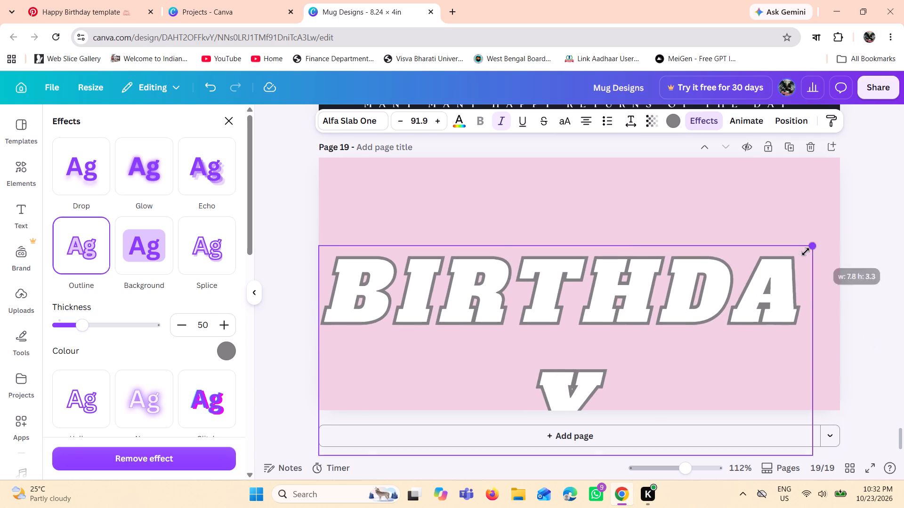
left_click_drag(806, 252, 805, 252)
left_click_drag(807, 355, 821, 350)
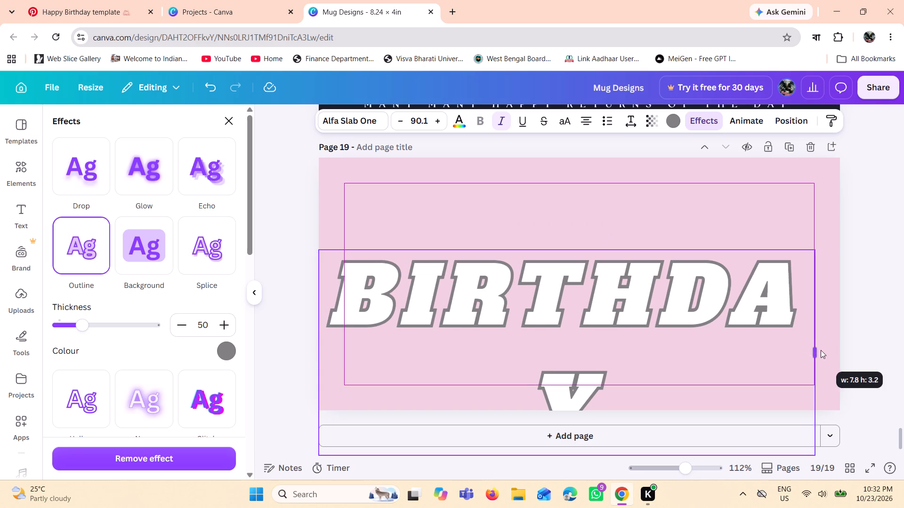
left_click_drag(821, 350, 854, 349)
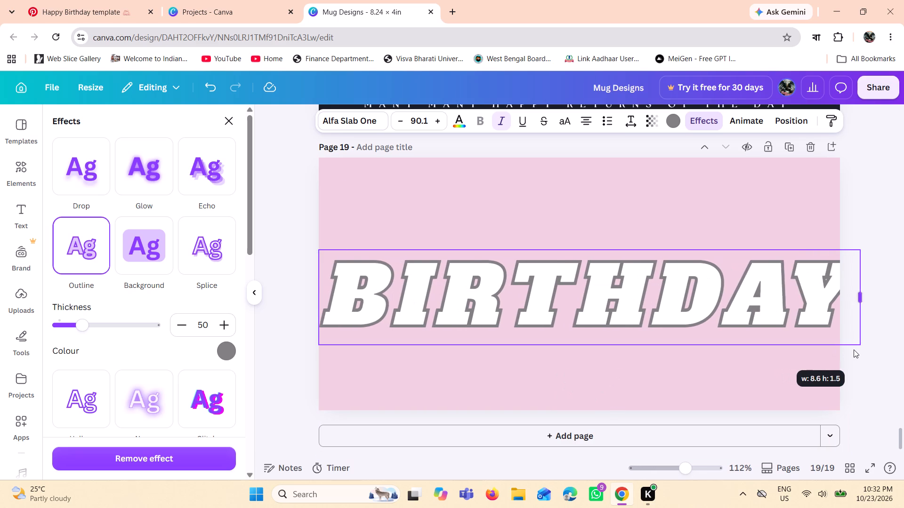
left_click_drag(854, 349, 861, 348)
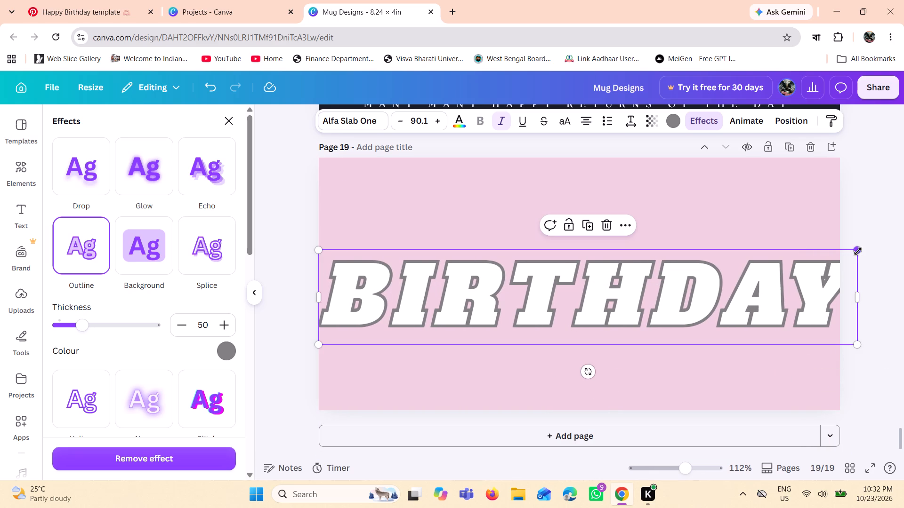
left_click_drag(858, 251, 836, 262)
left_click_drag(574, 302, 578, 292)
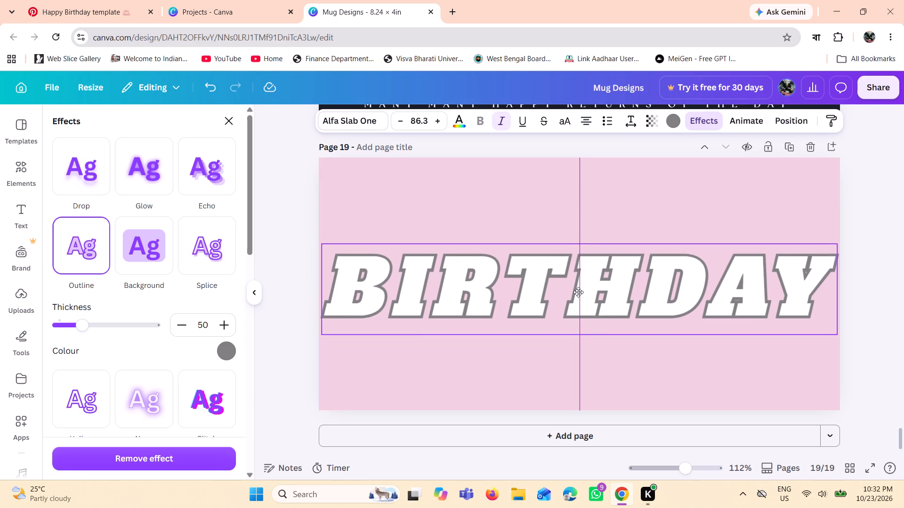
left_click_drag(578, 292, 576, 289)
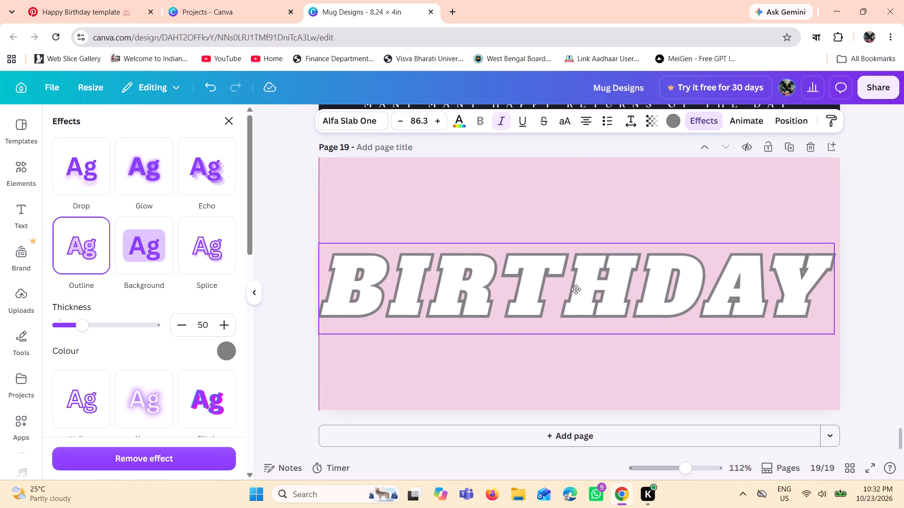
left_click_drag(576, 289, 578, 287)
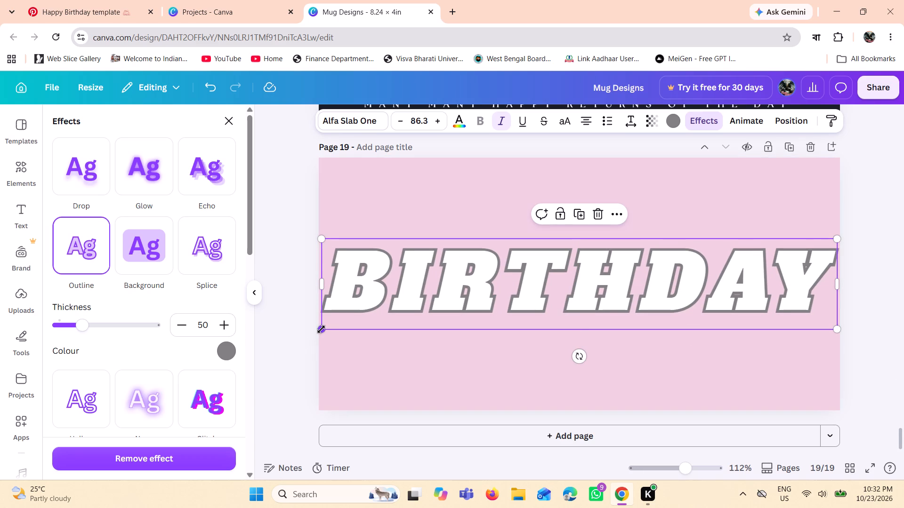
left_click_drag(321, 329, 326, 329)
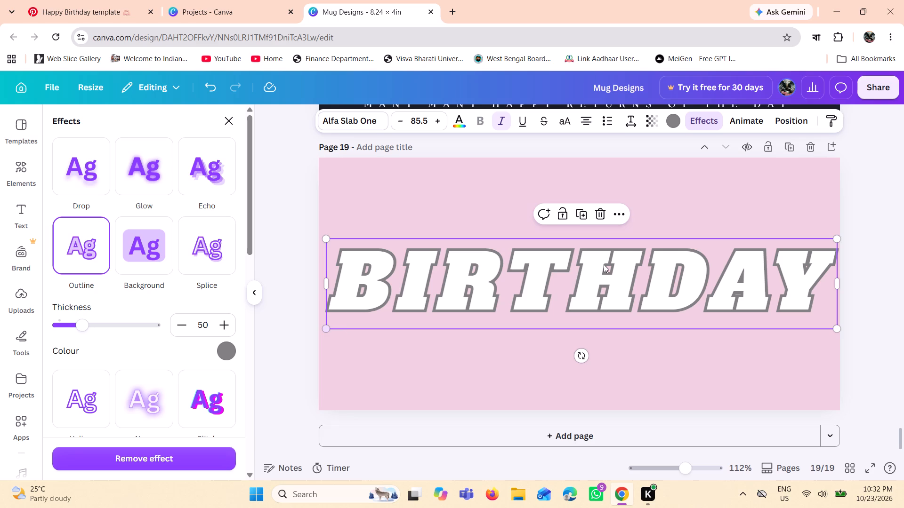
left_click_drag(604, 264, 599, 264)
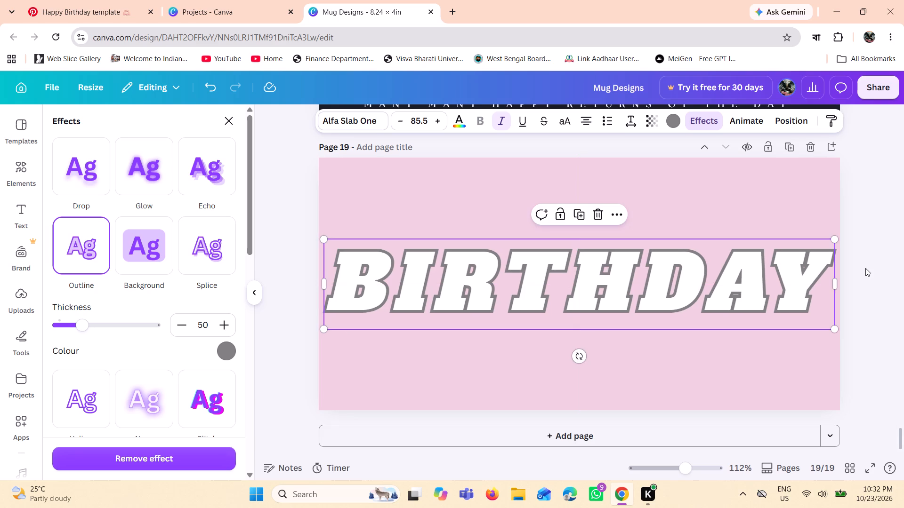
left_click(874, 273)
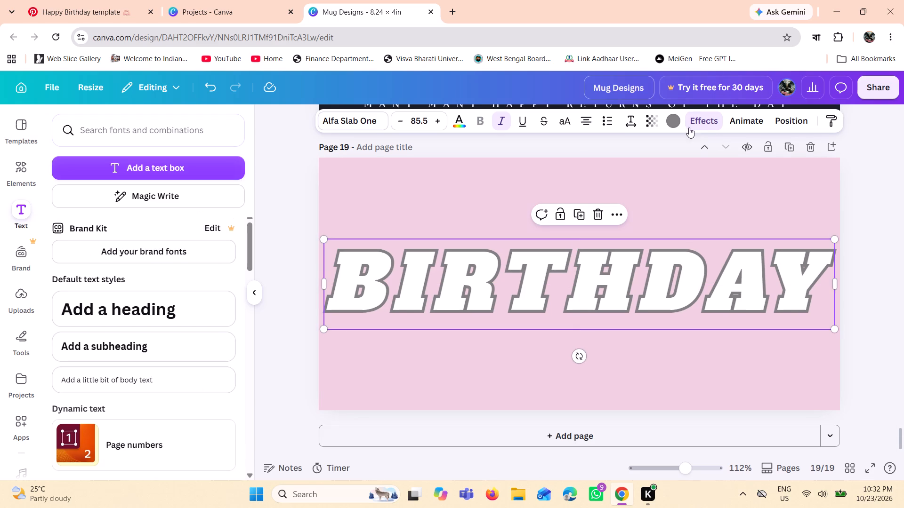
Set the BIRTHDAY heading's outline colour to red.
left_click(675, 122)
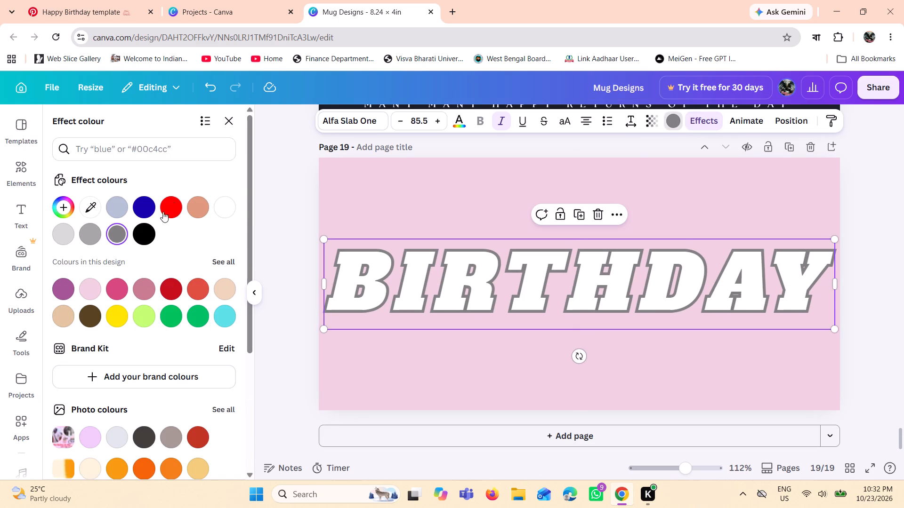
left_click(171, 200)
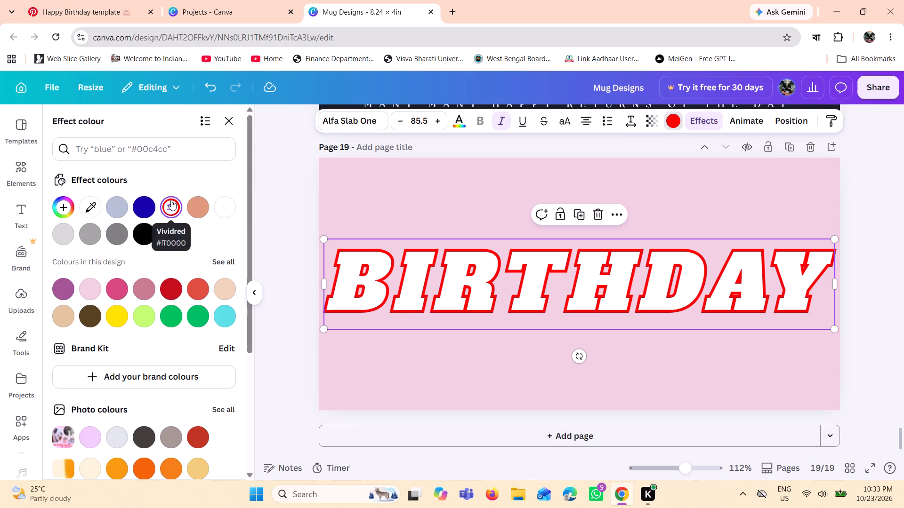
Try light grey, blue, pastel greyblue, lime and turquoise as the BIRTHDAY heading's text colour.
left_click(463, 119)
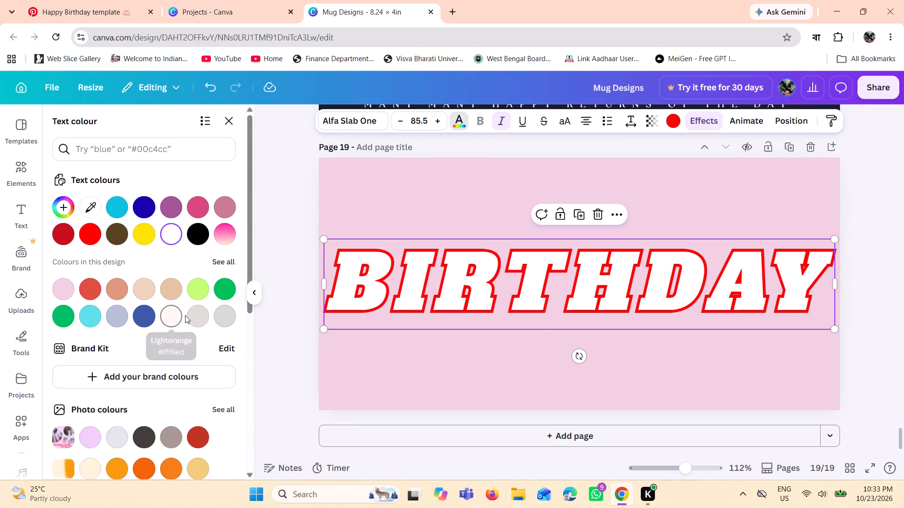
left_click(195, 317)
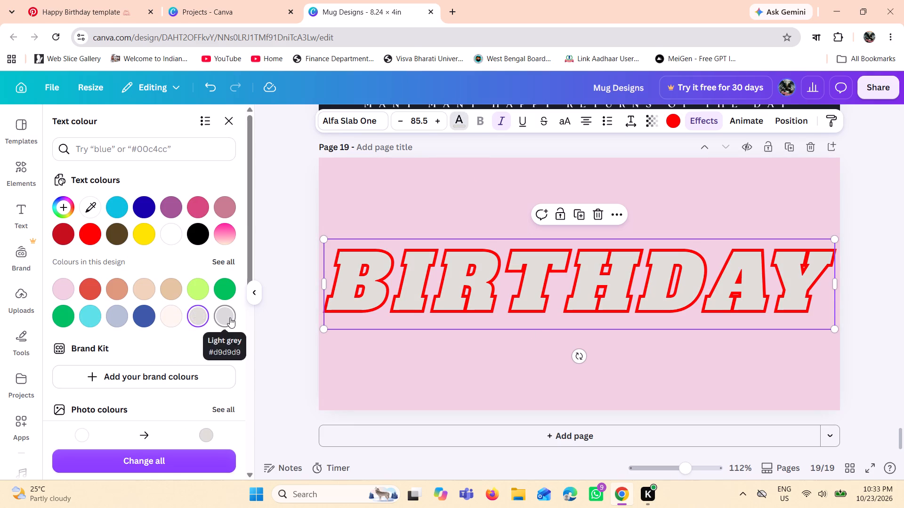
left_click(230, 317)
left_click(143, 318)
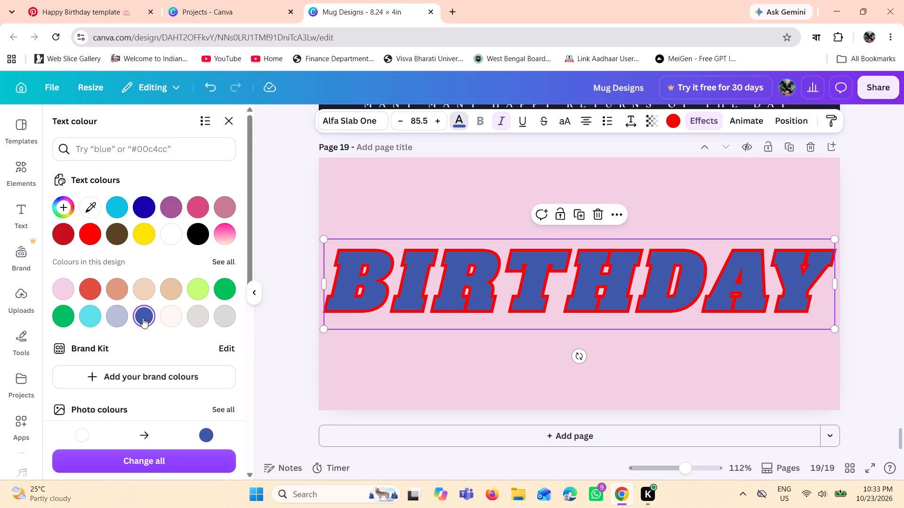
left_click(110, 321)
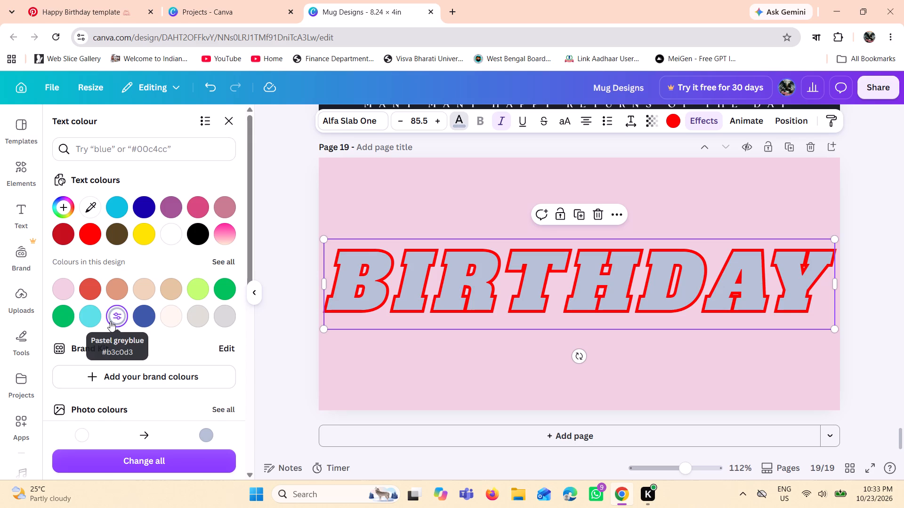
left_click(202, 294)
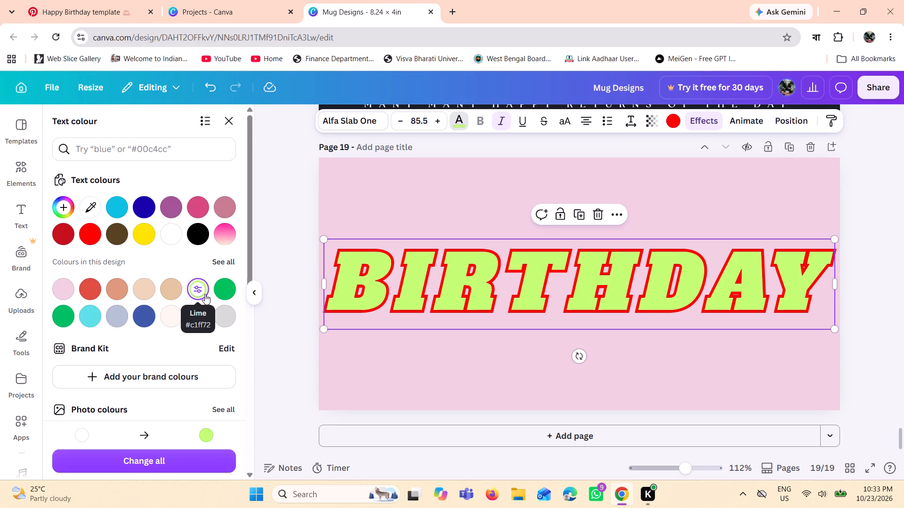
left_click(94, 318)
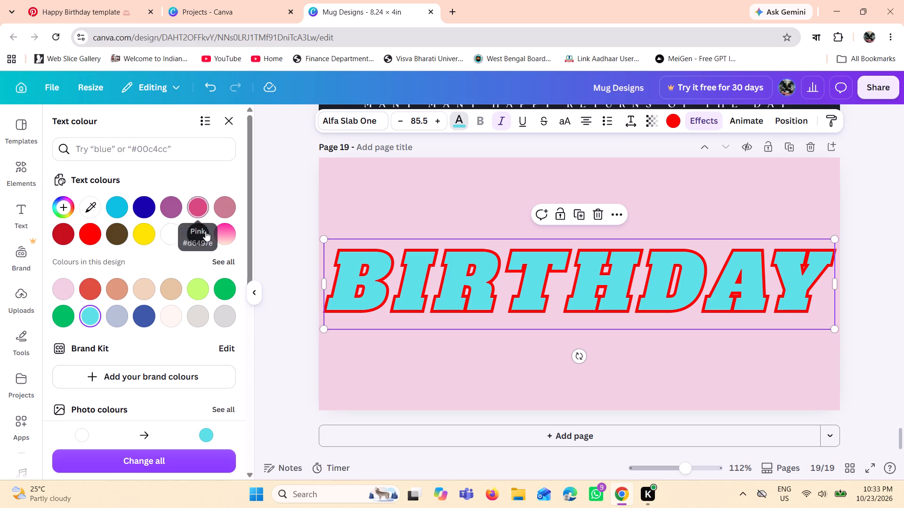
Fill the BIRTHDAY heading's text with the 180° linear gradient from #ff1d9d to #ffefd2.
left_click(229, 237)
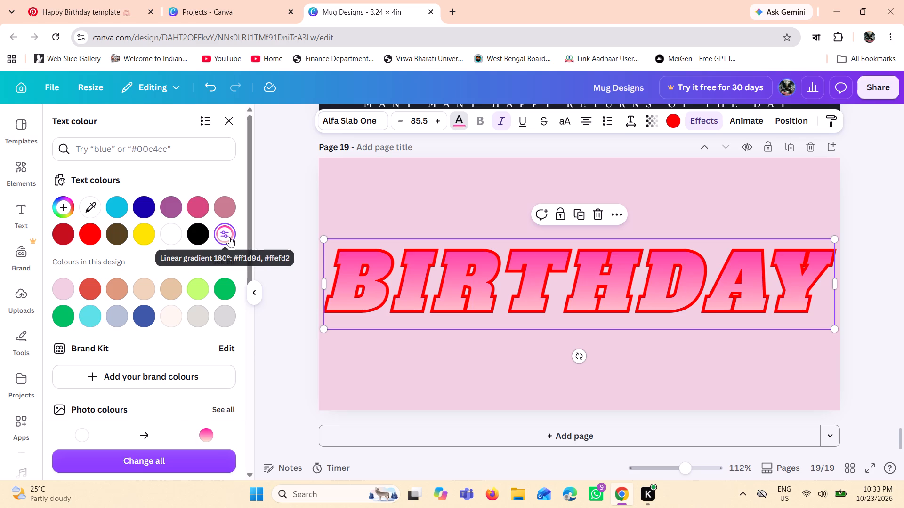
scroll(229, 237, "down", 2)
scroll(230, 238, "up", 2)
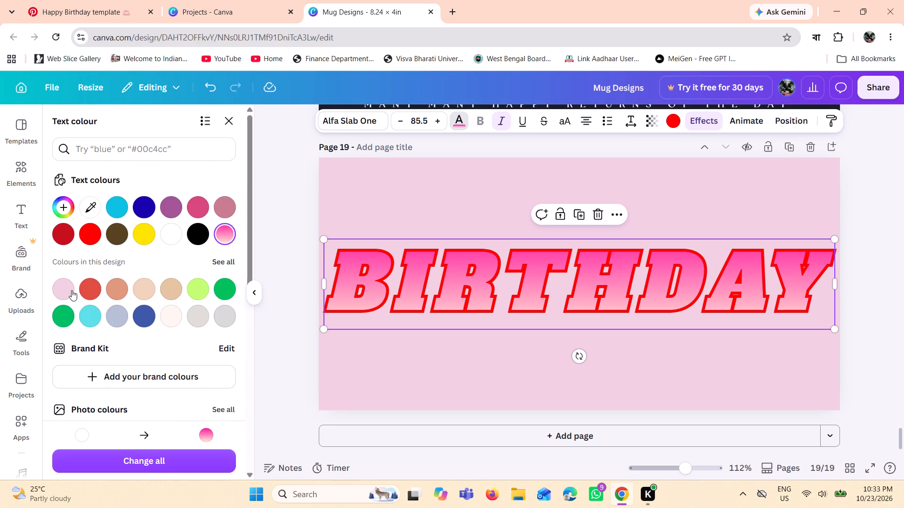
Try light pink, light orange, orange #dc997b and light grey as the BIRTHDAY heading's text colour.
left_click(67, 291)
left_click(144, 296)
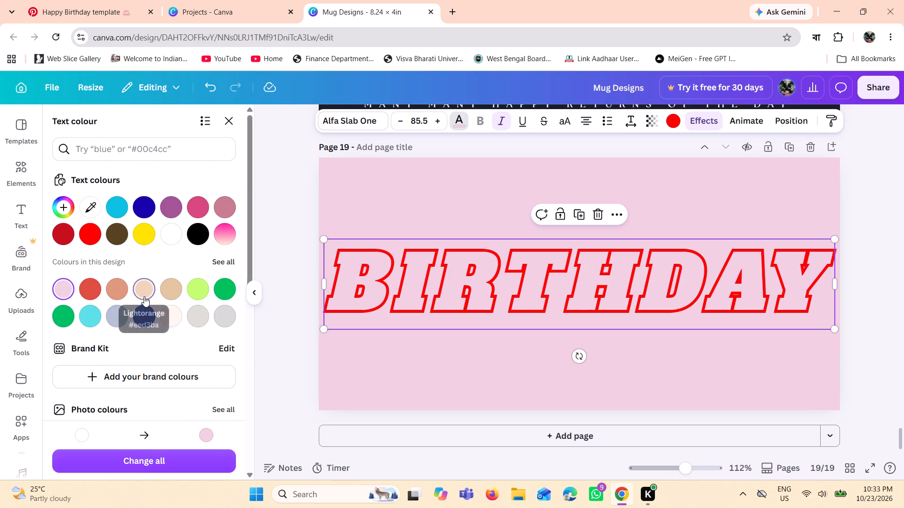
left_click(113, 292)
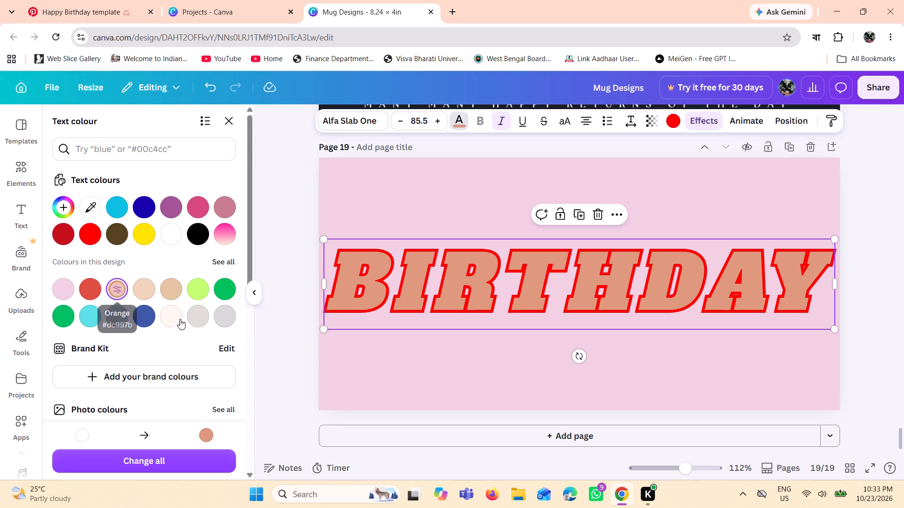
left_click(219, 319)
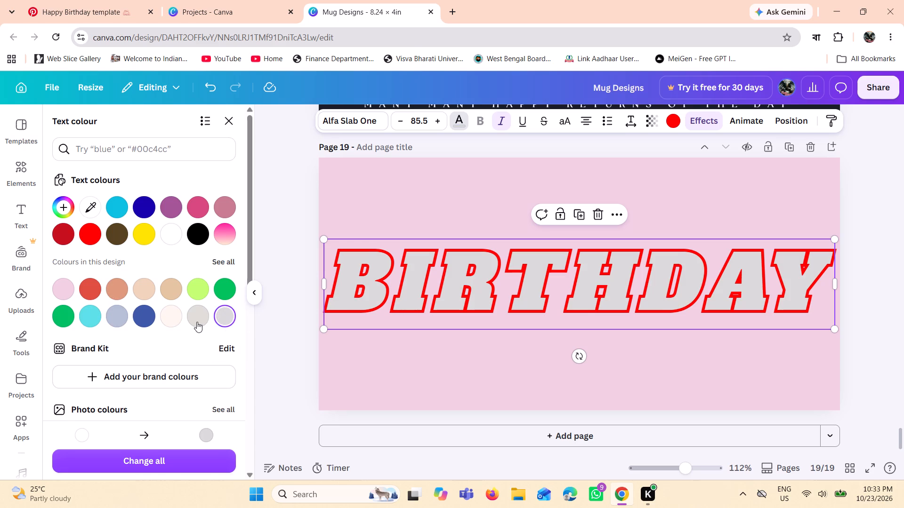
Set the BIRTHDAY heading's text colour to the warm light grey from the design's colours.
left_click(196, 322)
Change page 19's background to a brighter solid pink, #FEB9DC.
left_click(483, 395)
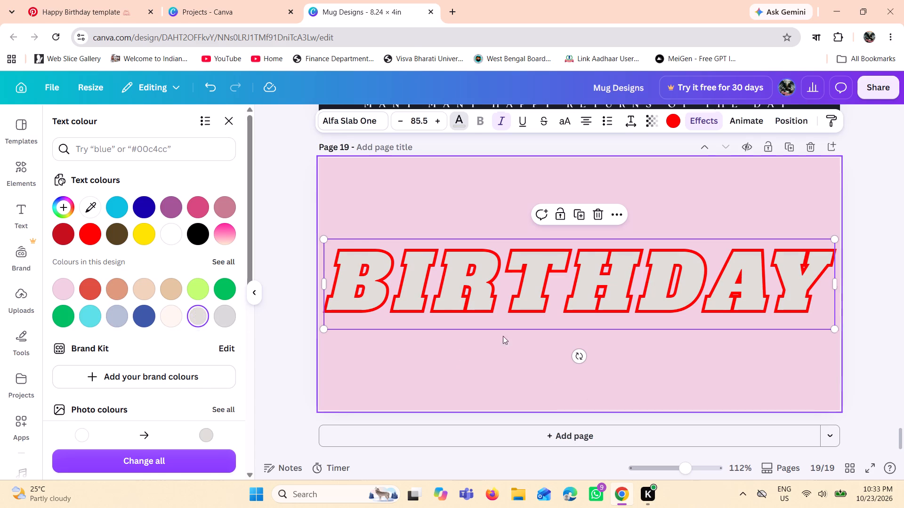
left_click(573, 122)
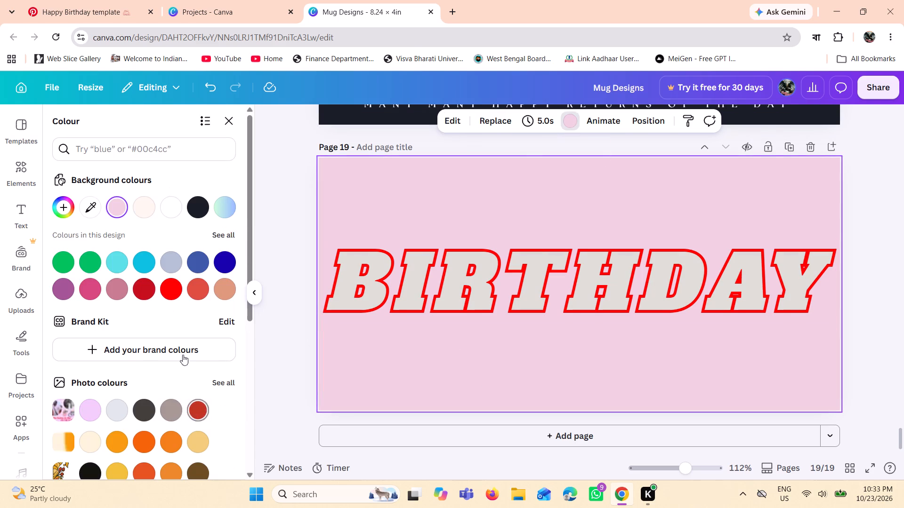
left_click(62, 208)
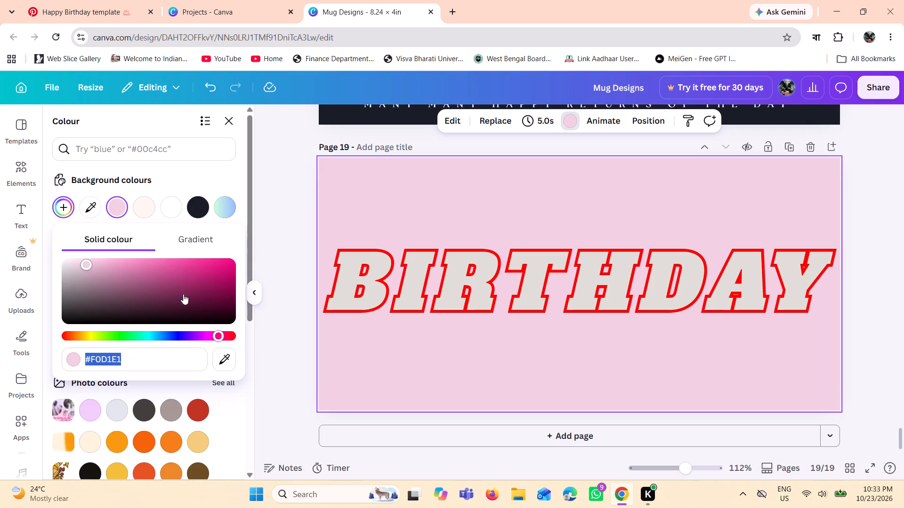
left_click_drag(89, 265, 117, 270)
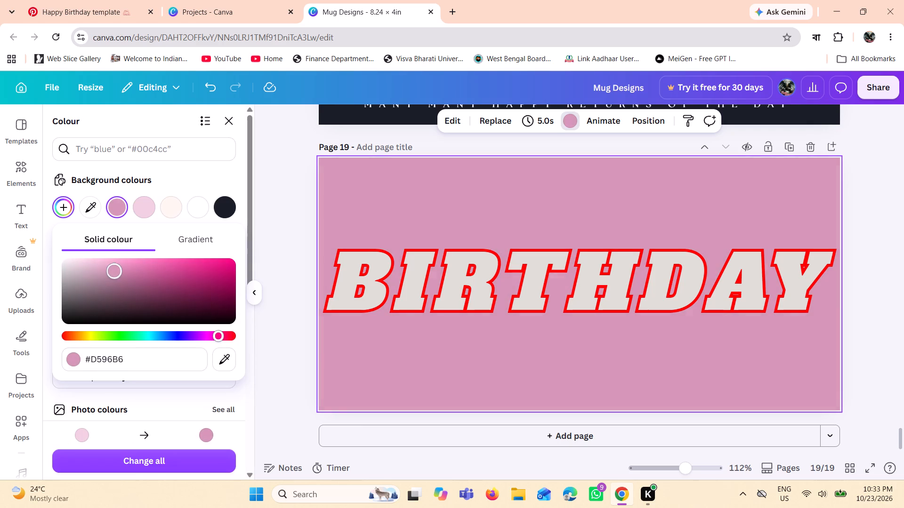
left_click_drag(117, 270, 100, 262)
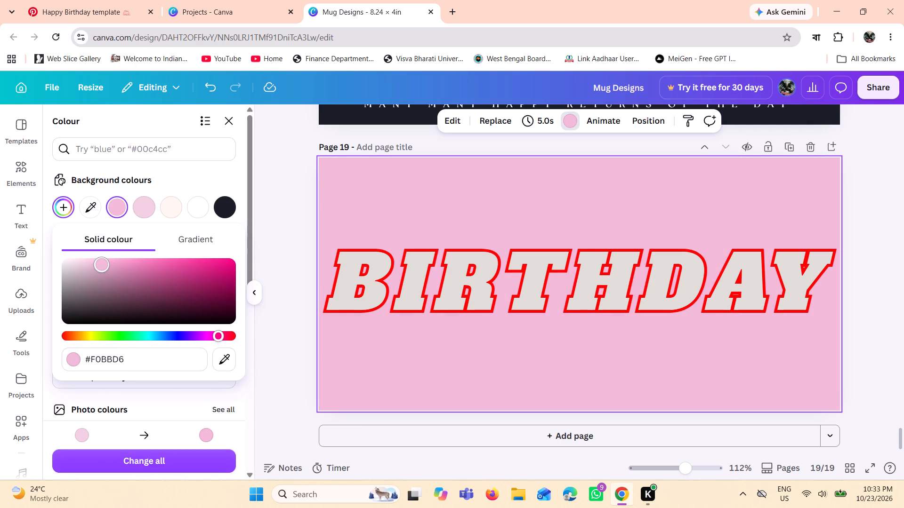
left_click_drag(100, 262, 102, 259)
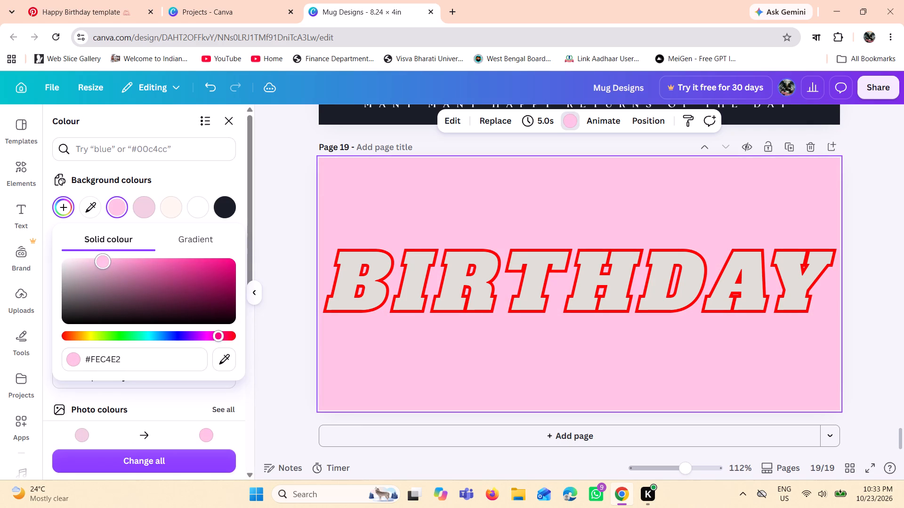
left_click_drag(102, 259, 109, 259)
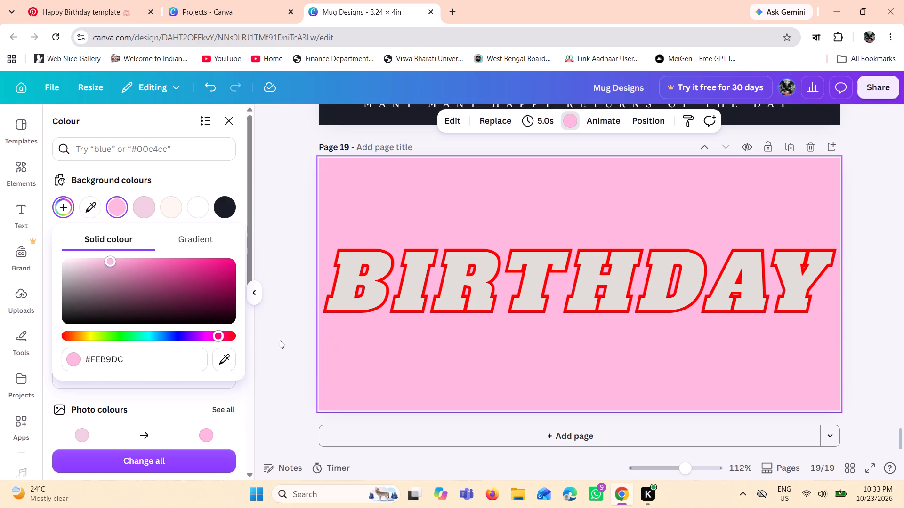
left_click(270, 340)
left_click(270, 340)
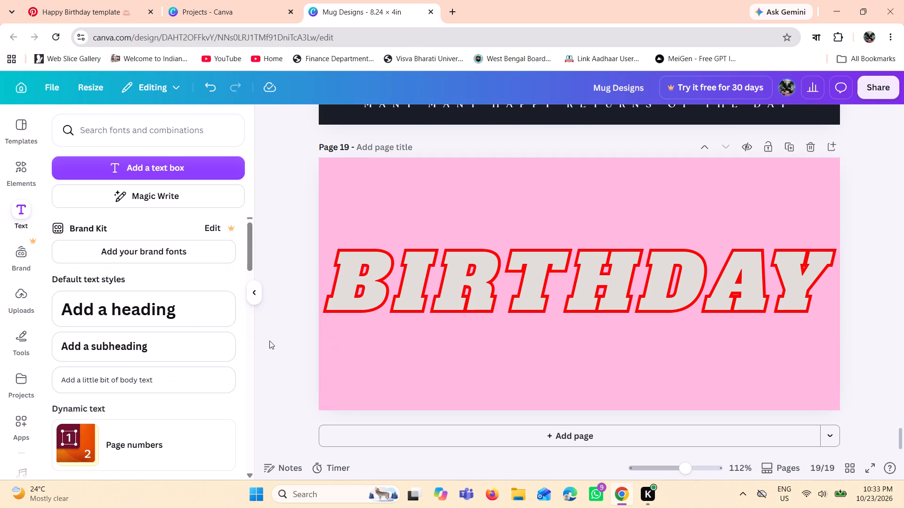
Add a subheading reading HAPPY, enlarge it to size 43.7 and place it just above the start of BIRTHDAY.
left_click(121, 342)
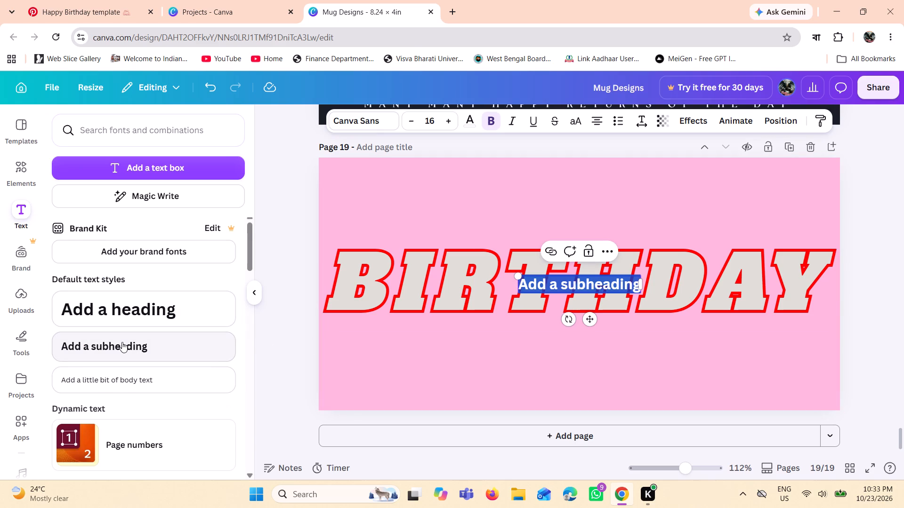
type("HAPPY")
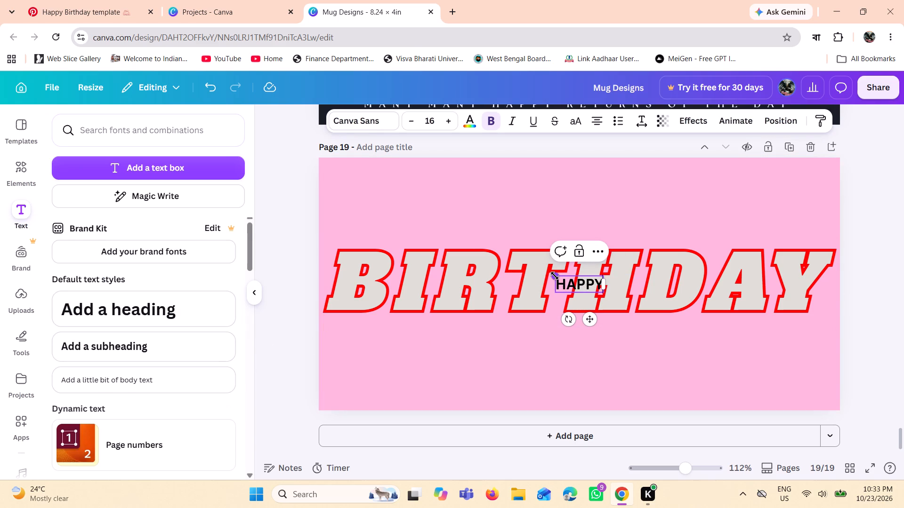
left_click_drag(555, 276, 509, 261)
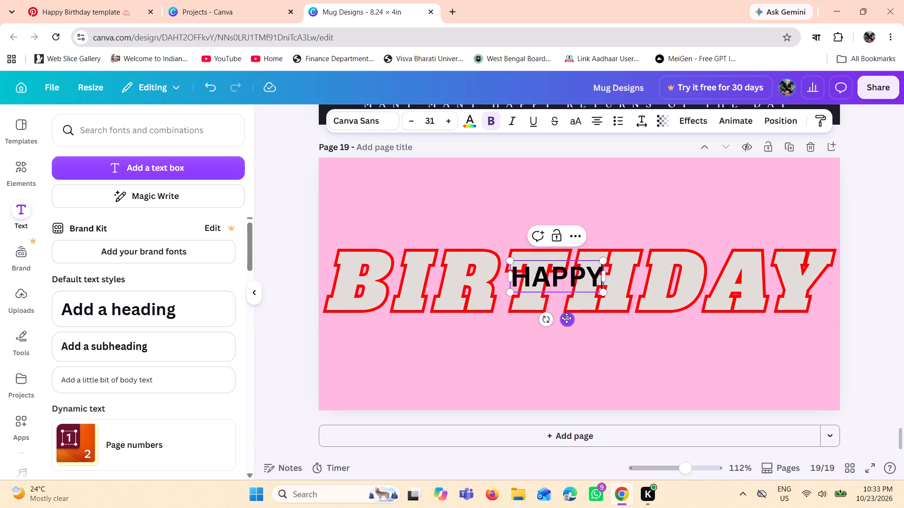
left_click_drag(566, 318, 395, 272)
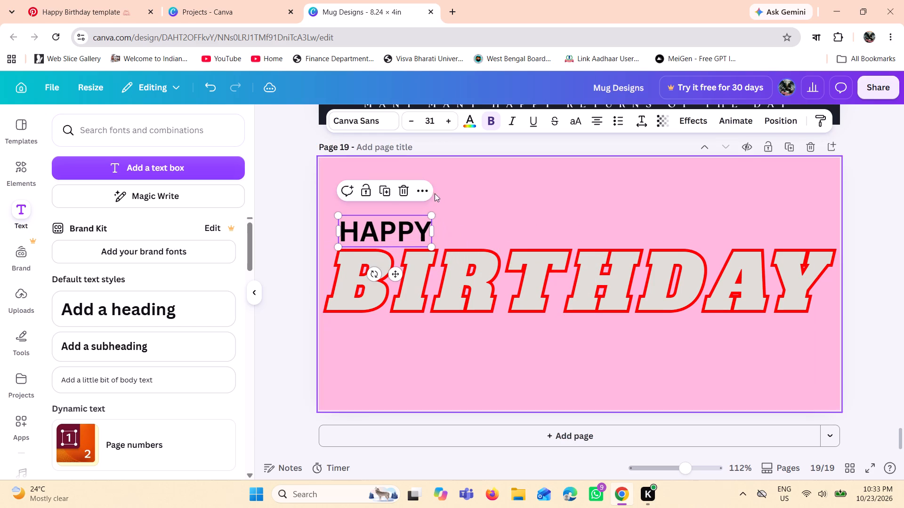
left_click_drag(431, 217, 470, 207)
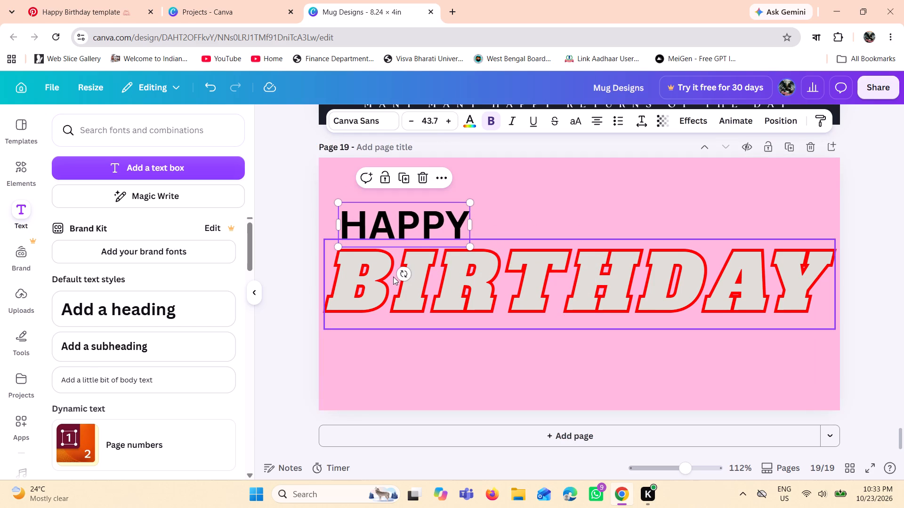
left_click_drag(870, 230, 864, 232)
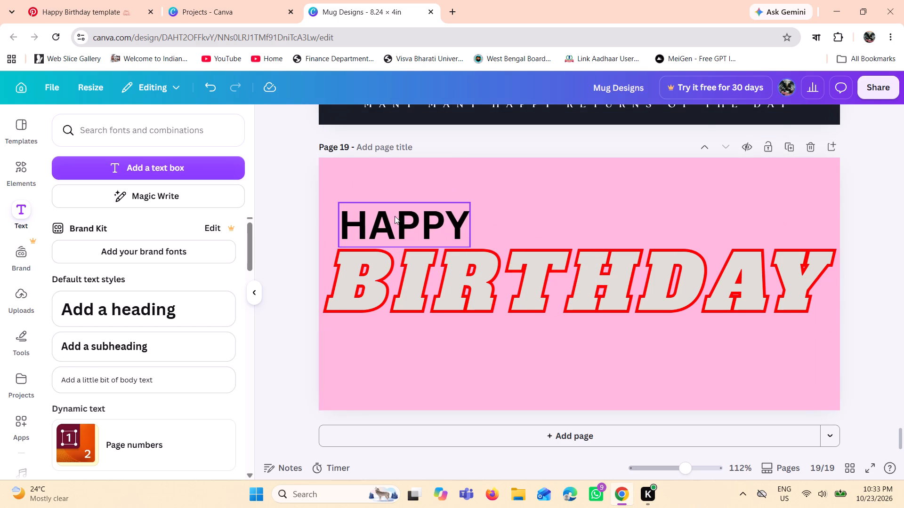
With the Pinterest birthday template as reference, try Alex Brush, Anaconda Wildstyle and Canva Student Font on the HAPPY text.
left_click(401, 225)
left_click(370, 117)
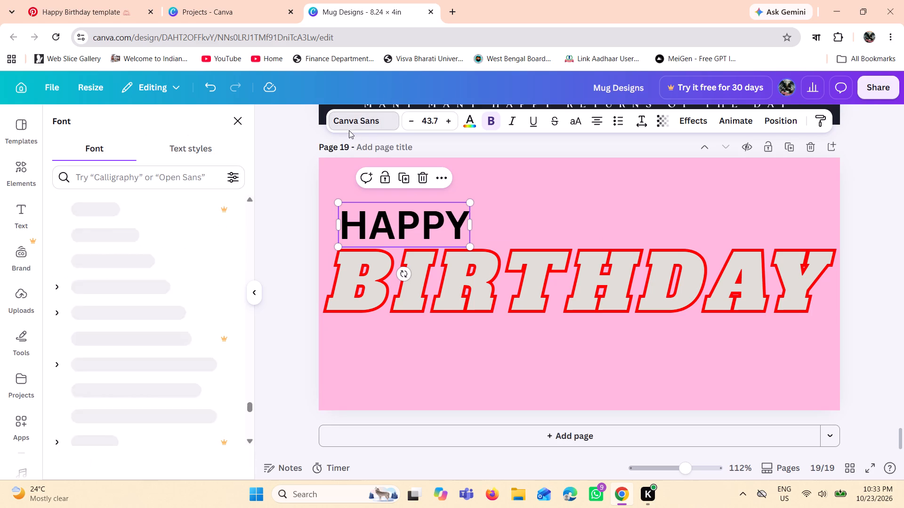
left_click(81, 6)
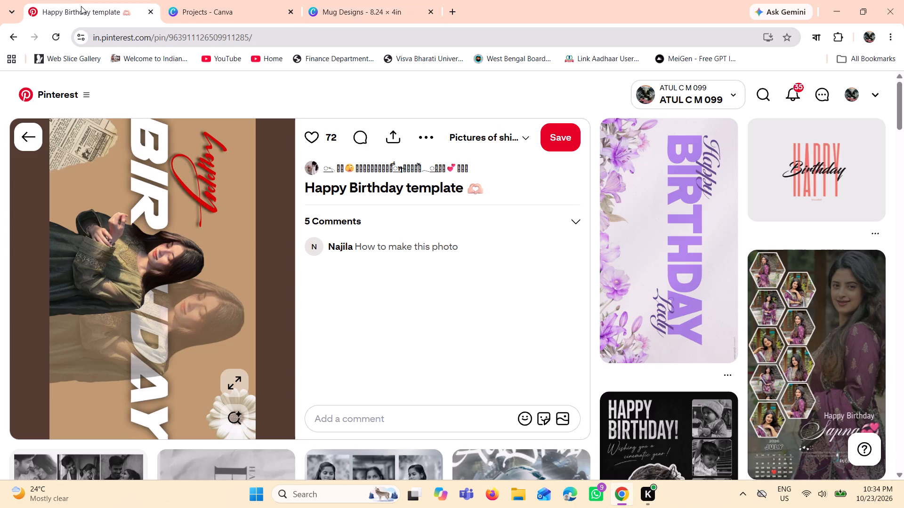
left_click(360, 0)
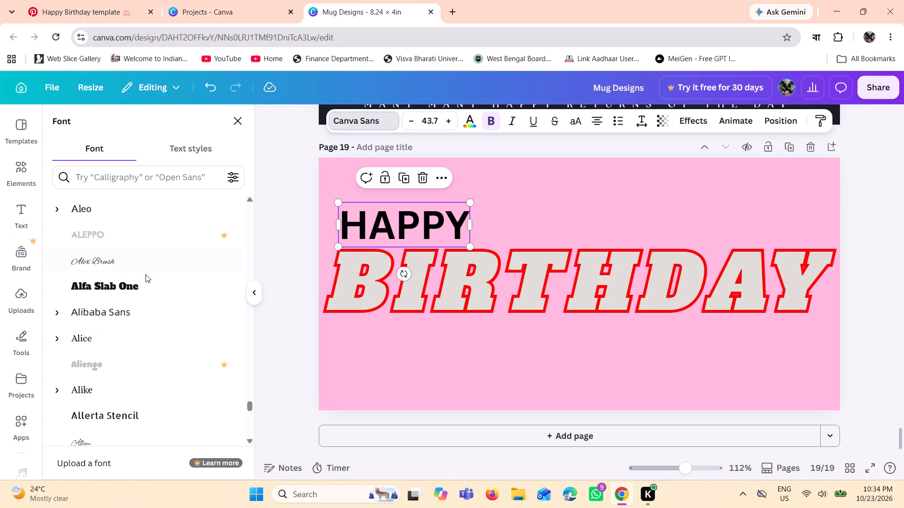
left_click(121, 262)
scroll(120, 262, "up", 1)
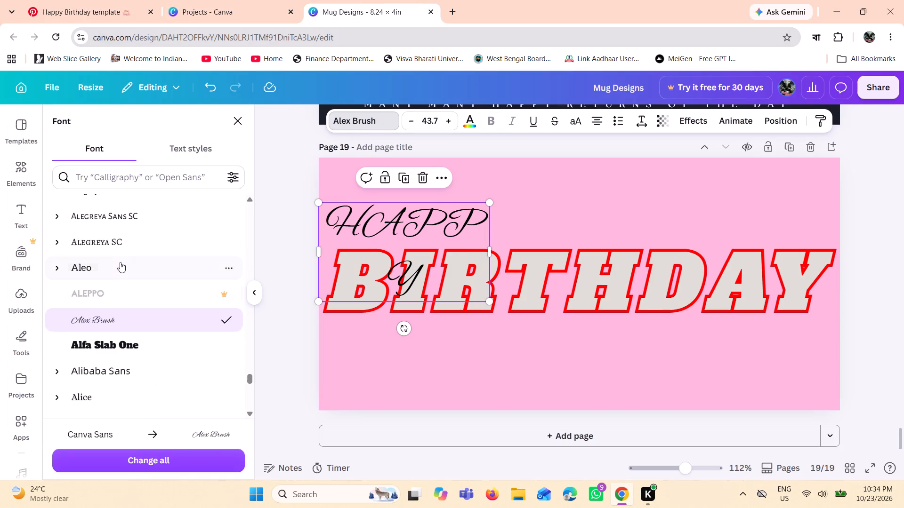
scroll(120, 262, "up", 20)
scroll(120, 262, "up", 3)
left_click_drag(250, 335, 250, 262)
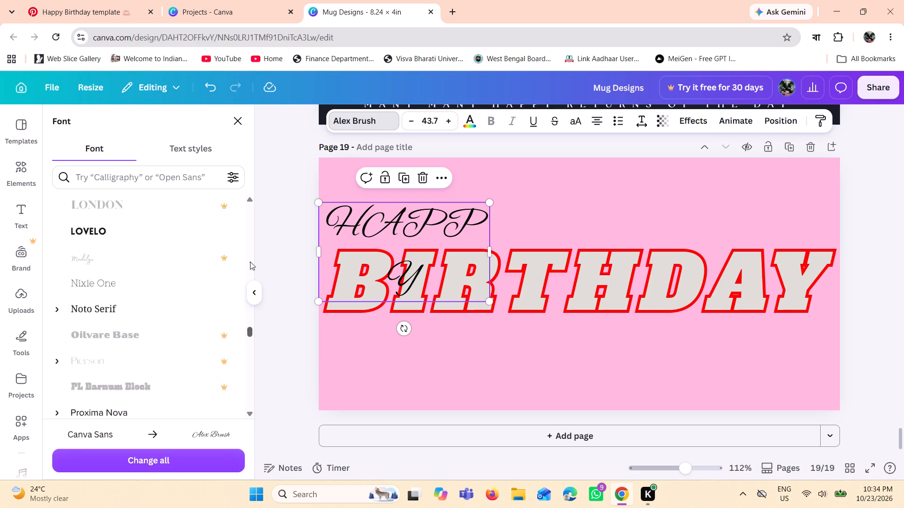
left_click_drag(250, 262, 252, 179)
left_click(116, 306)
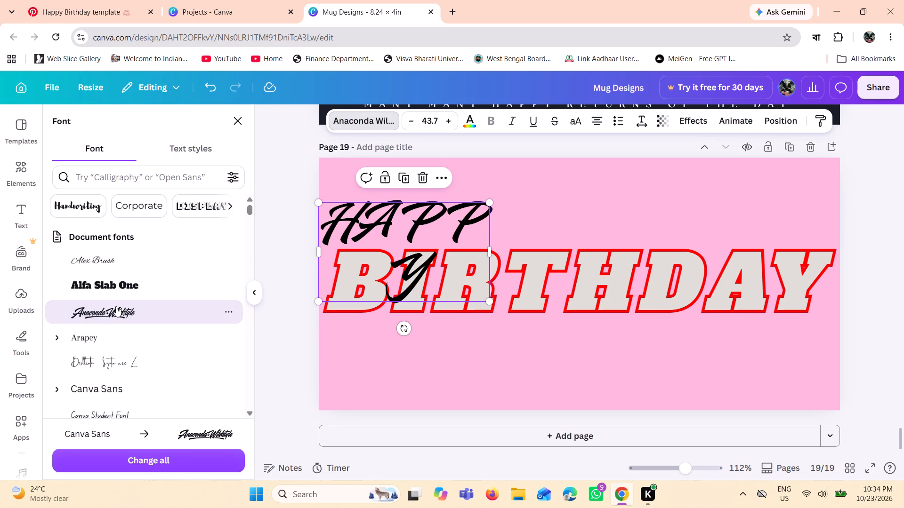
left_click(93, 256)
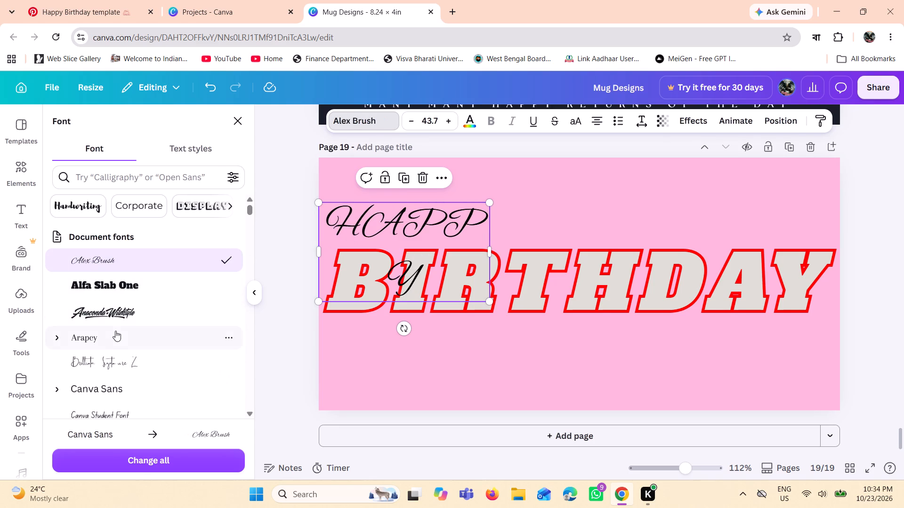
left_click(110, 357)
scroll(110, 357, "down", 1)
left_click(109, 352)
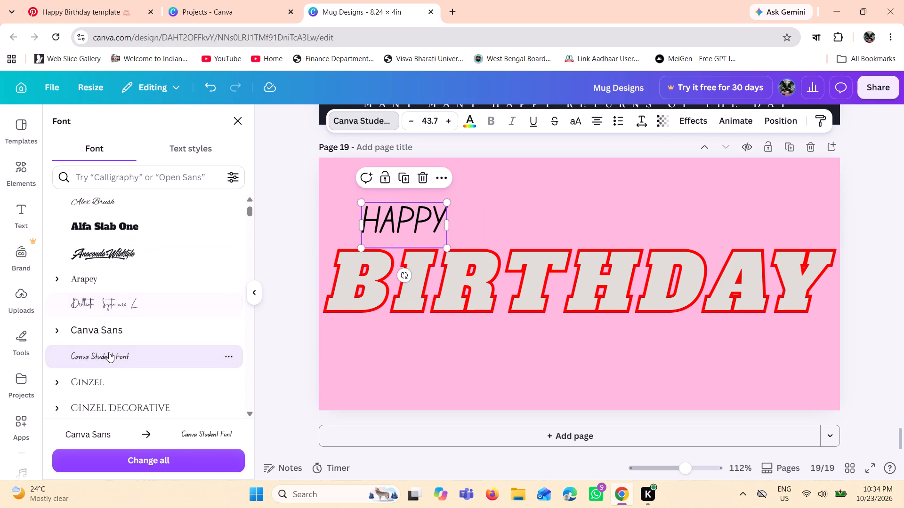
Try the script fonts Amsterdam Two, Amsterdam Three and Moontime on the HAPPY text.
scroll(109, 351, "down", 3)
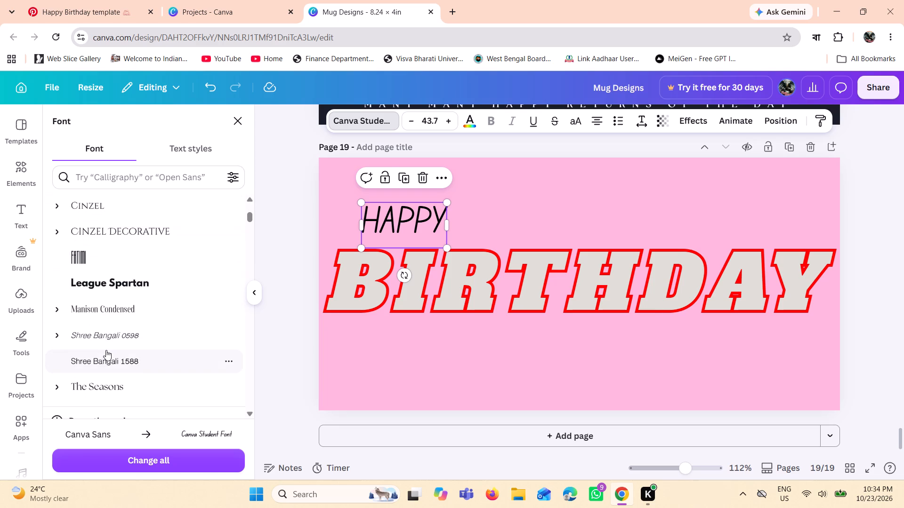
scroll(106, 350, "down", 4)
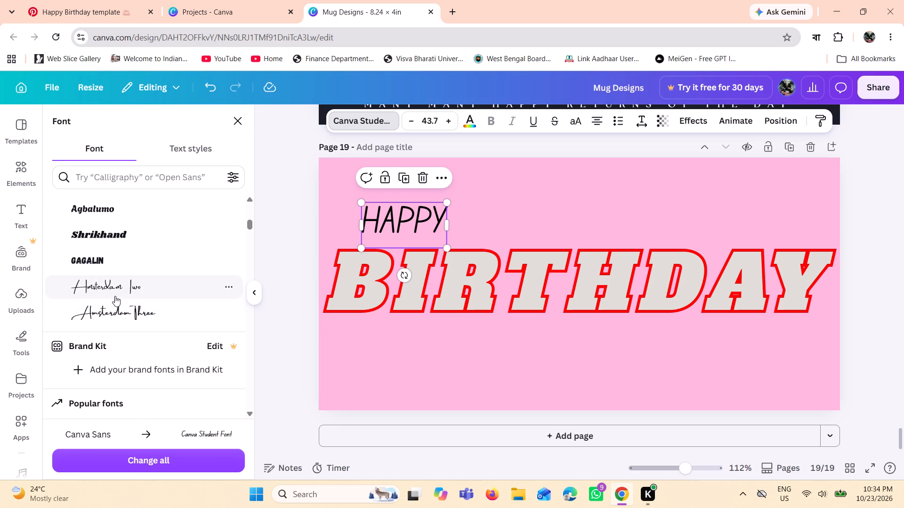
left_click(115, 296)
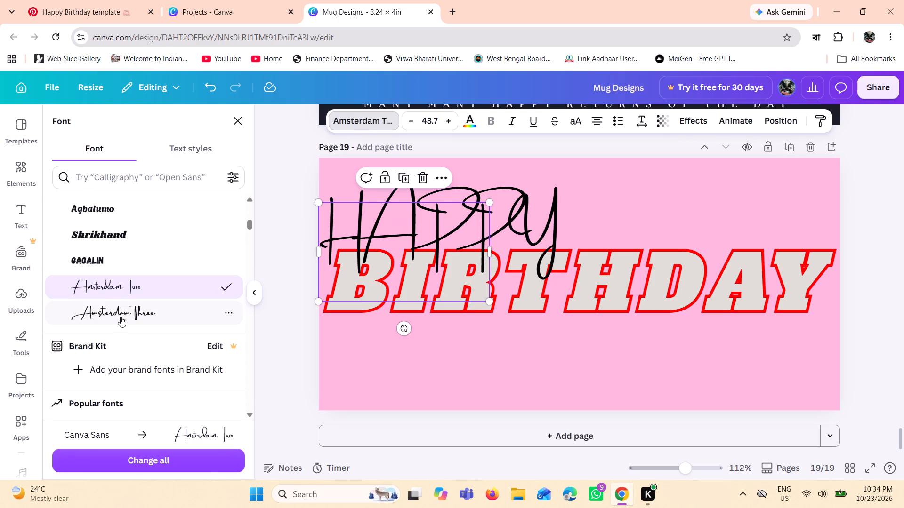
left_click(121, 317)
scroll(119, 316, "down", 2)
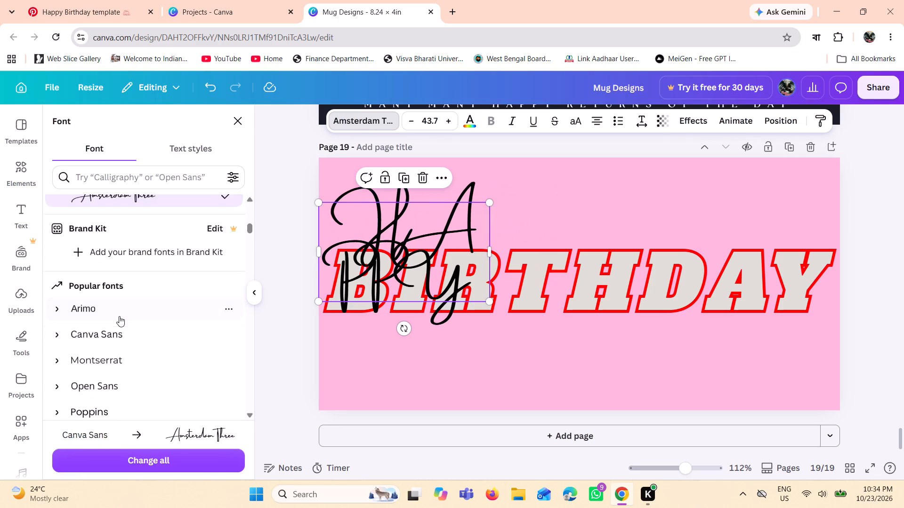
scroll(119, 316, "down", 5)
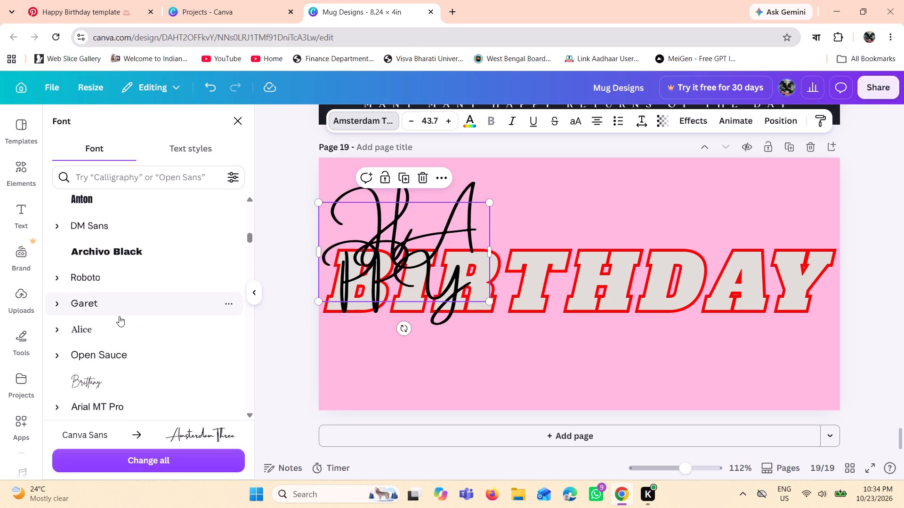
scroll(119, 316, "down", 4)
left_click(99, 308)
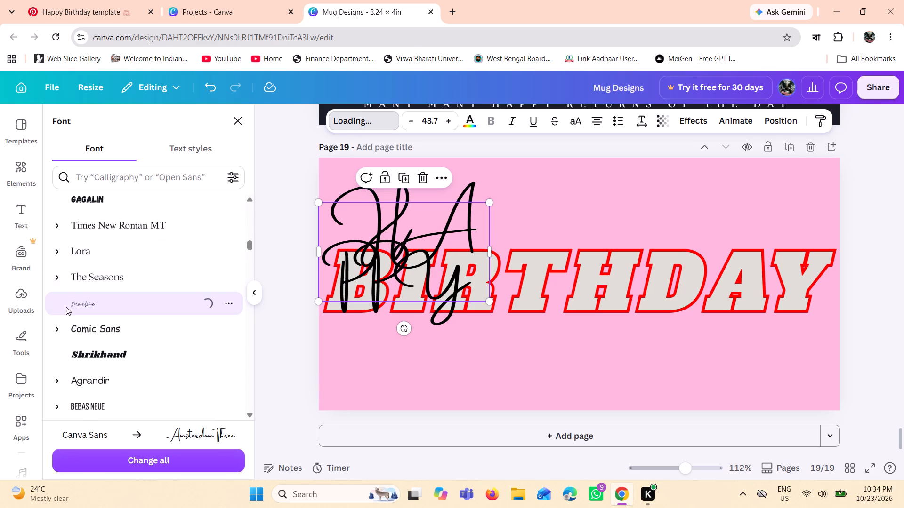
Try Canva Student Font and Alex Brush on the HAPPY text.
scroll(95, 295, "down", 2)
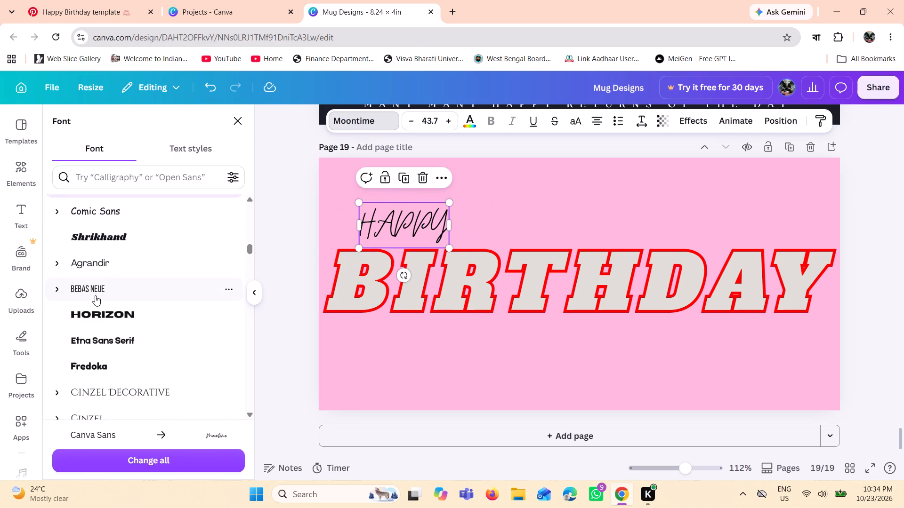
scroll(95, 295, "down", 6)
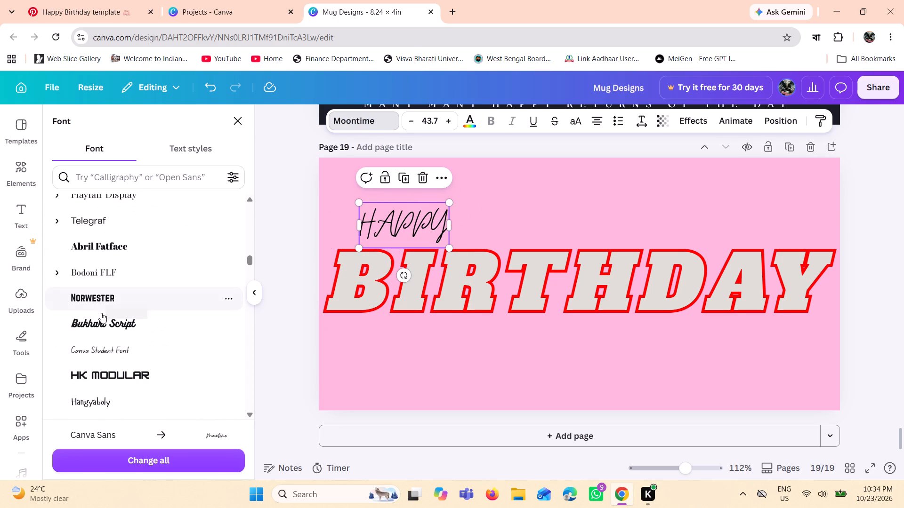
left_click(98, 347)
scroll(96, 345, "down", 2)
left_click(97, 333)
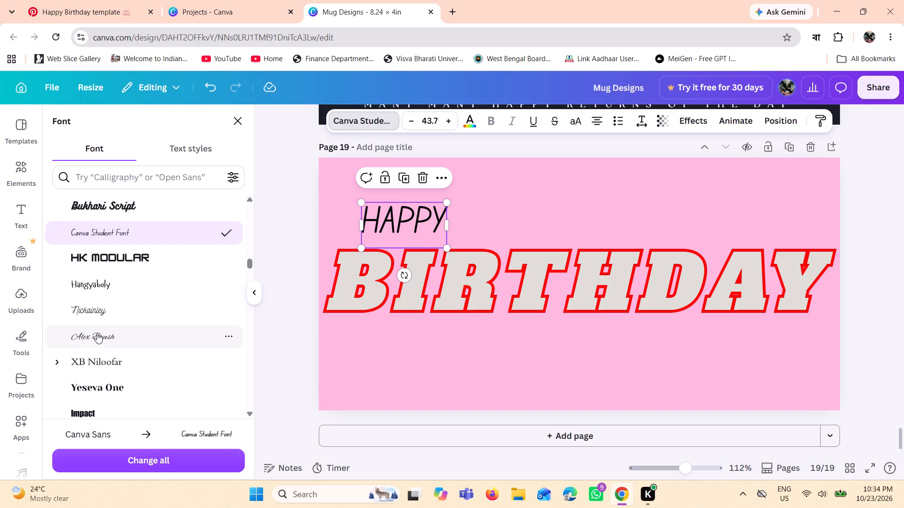
Browse the font list down to the English fonts for more script styles suited to the HAPPY text.
scroll(97, 314, "down", 4)
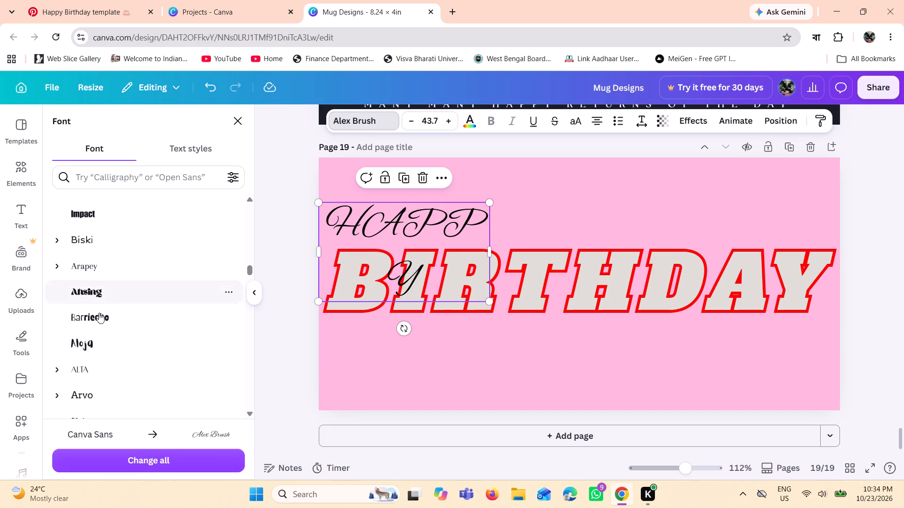
scroll(99, 313, "down", 5)
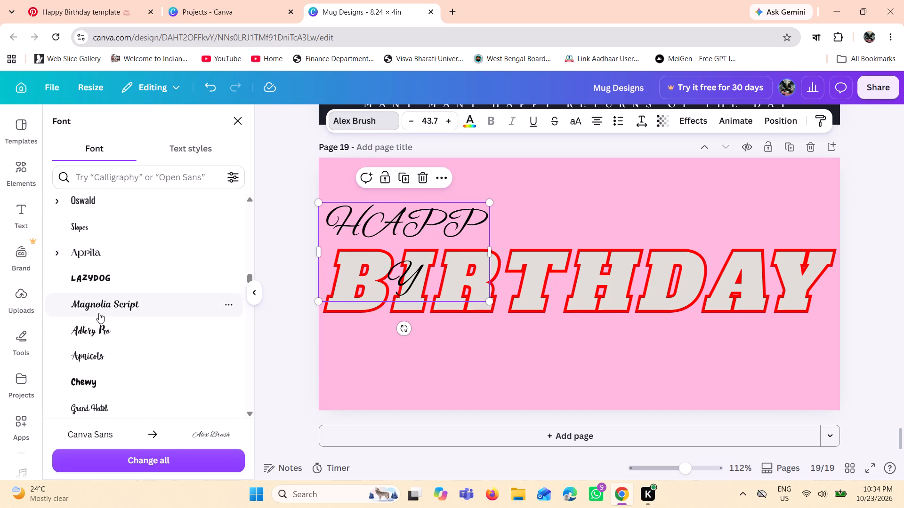
scroll(99, 313, "down", 2)
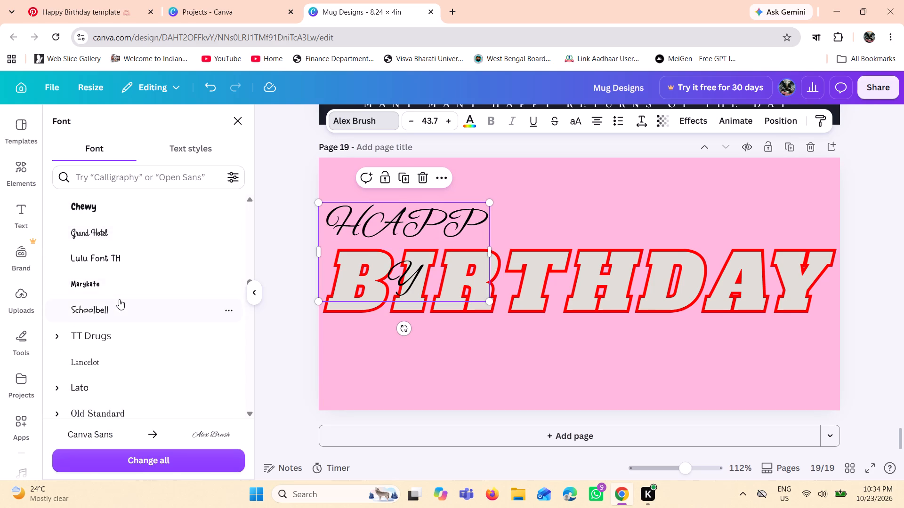
scroll(119, 299, "down", 5)
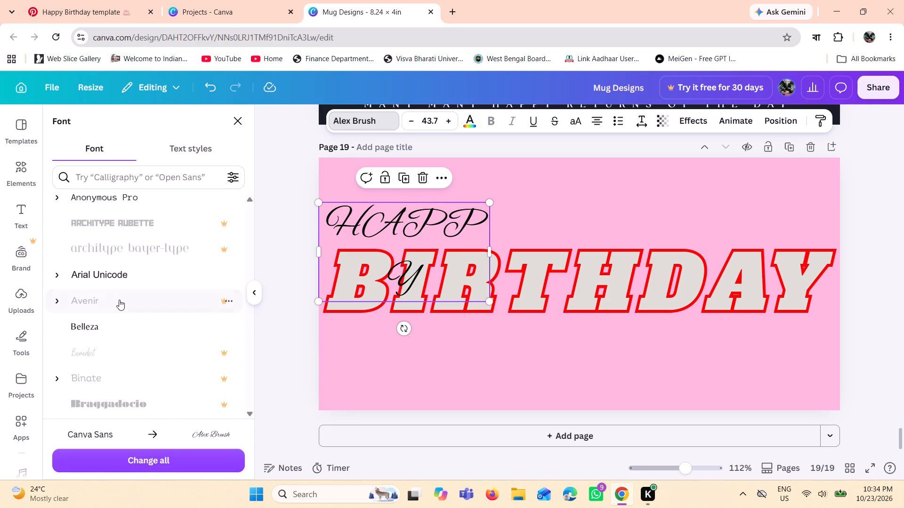
scroll(119, 300, "down", 5)
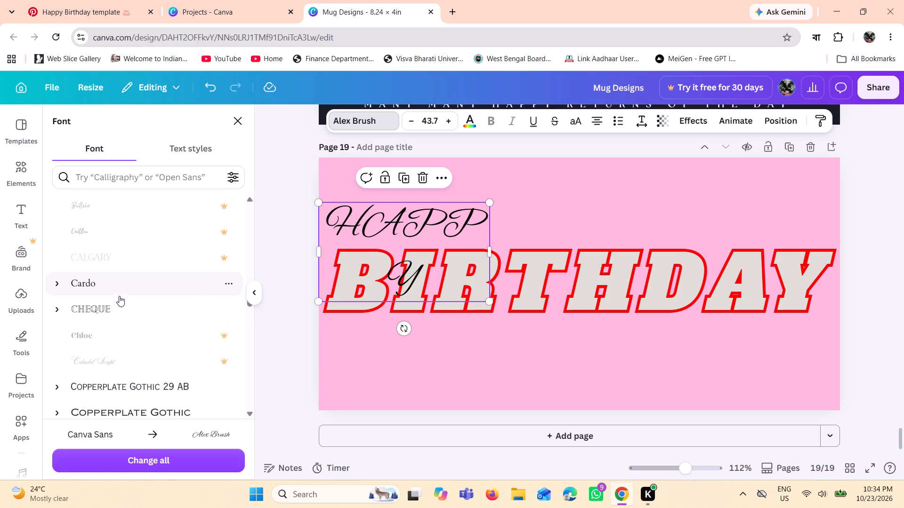
scroll(112, 310, "down", 6)
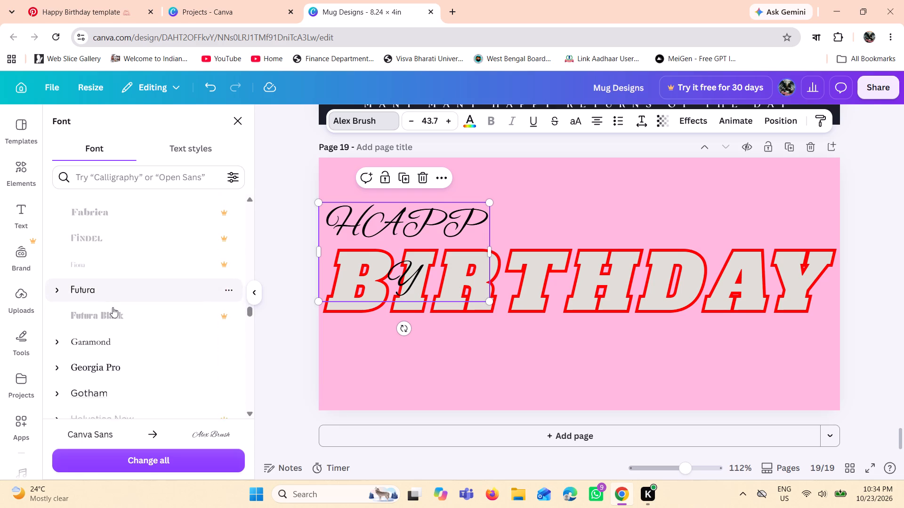
scroll(113, 307, "down", 3)
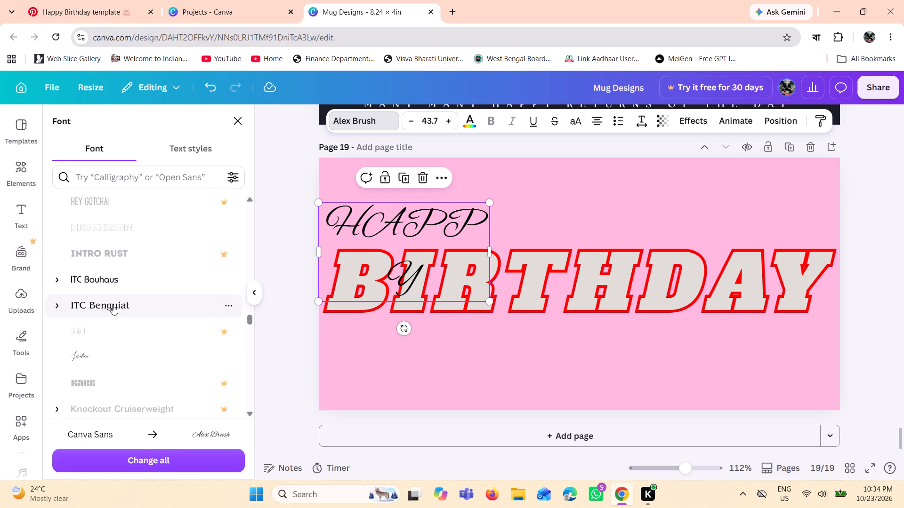
scroll(113, 304, "down", 4)
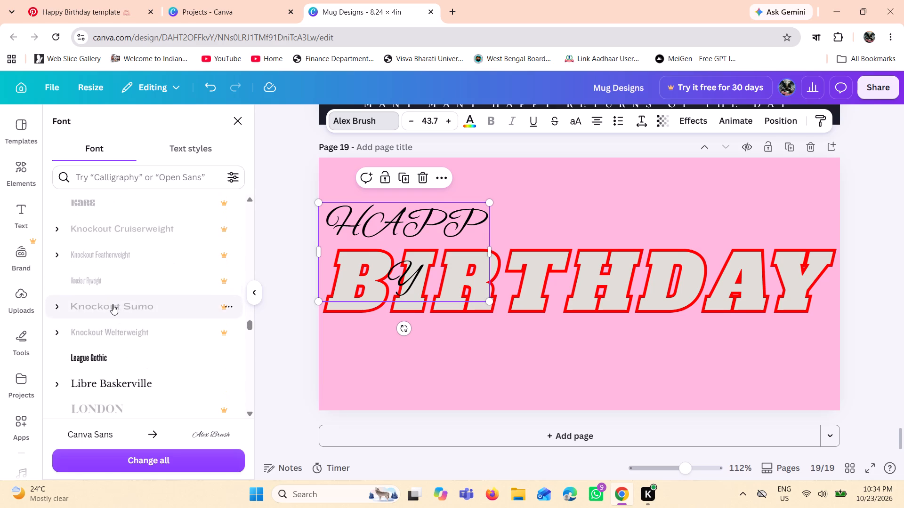
scroll(113, 304, "down", 5)
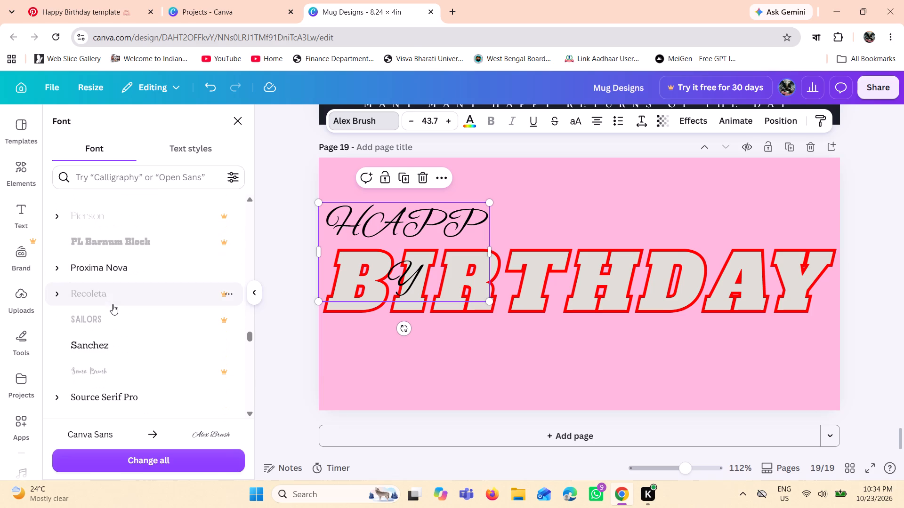
scroll(113, 304, "down", 4)
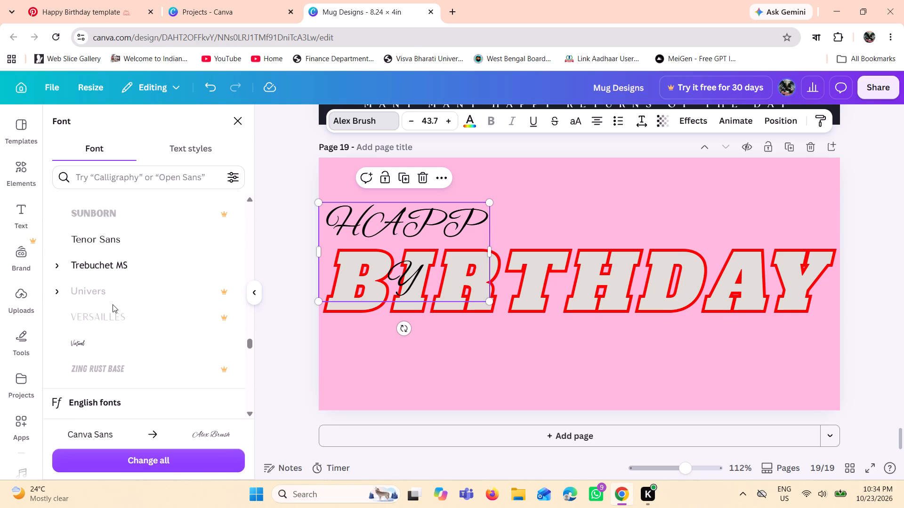
scroll(113, 304, "down", 3)
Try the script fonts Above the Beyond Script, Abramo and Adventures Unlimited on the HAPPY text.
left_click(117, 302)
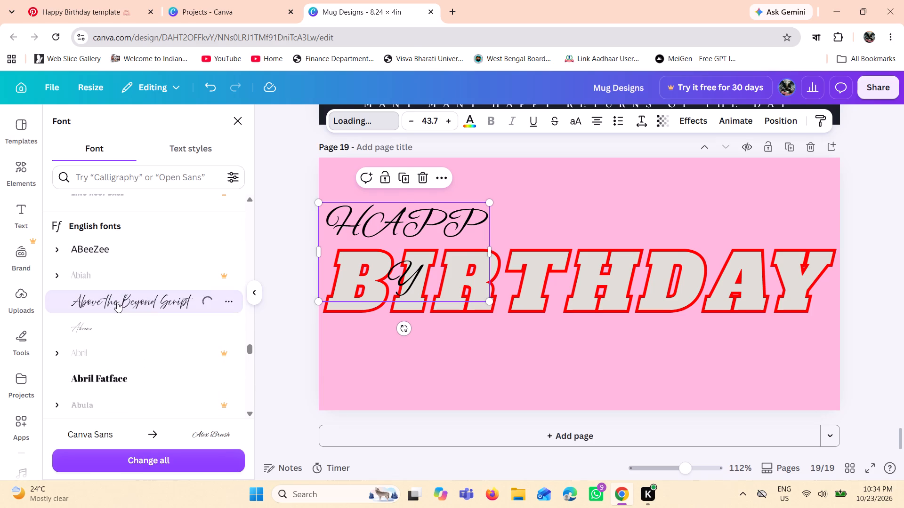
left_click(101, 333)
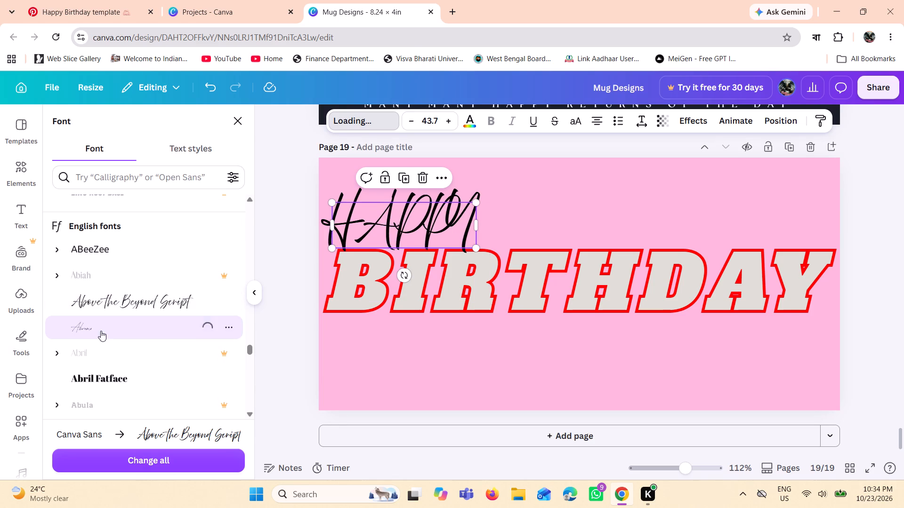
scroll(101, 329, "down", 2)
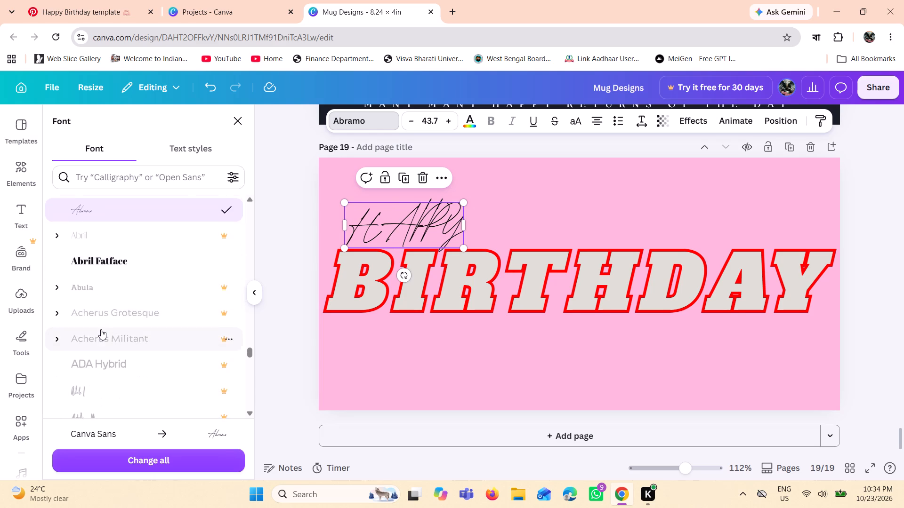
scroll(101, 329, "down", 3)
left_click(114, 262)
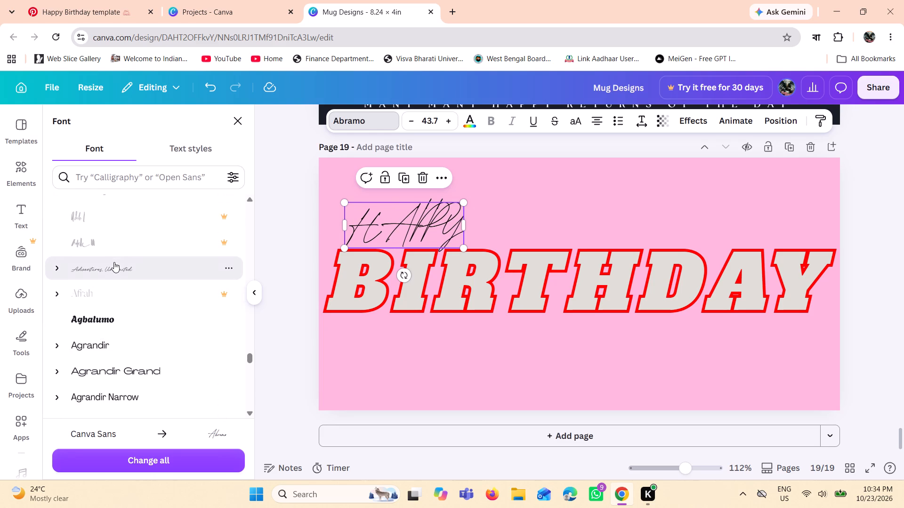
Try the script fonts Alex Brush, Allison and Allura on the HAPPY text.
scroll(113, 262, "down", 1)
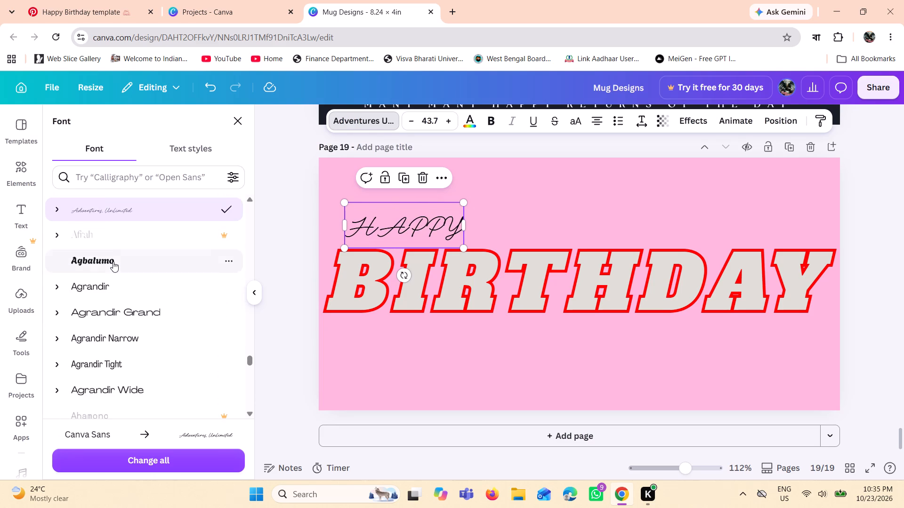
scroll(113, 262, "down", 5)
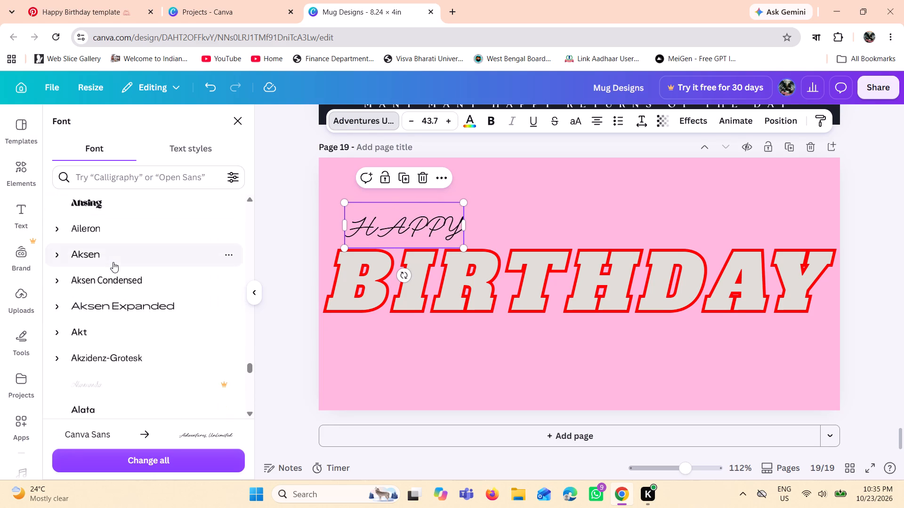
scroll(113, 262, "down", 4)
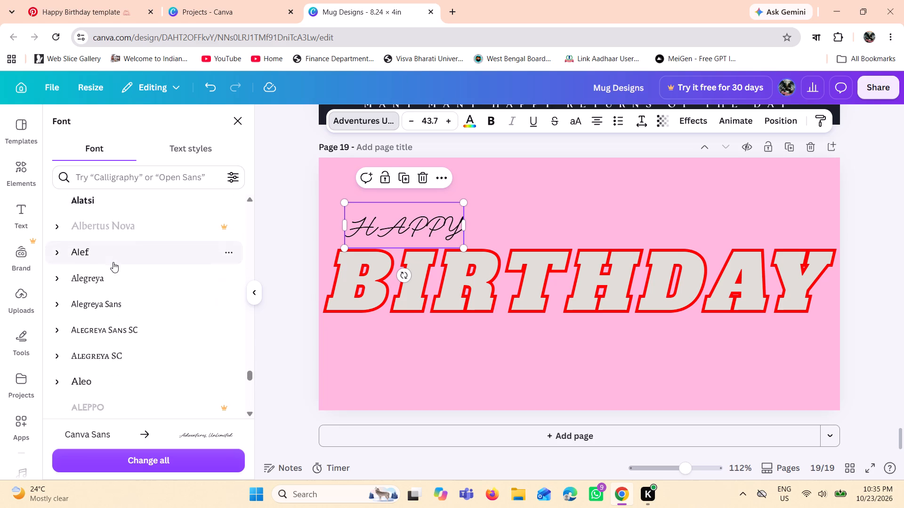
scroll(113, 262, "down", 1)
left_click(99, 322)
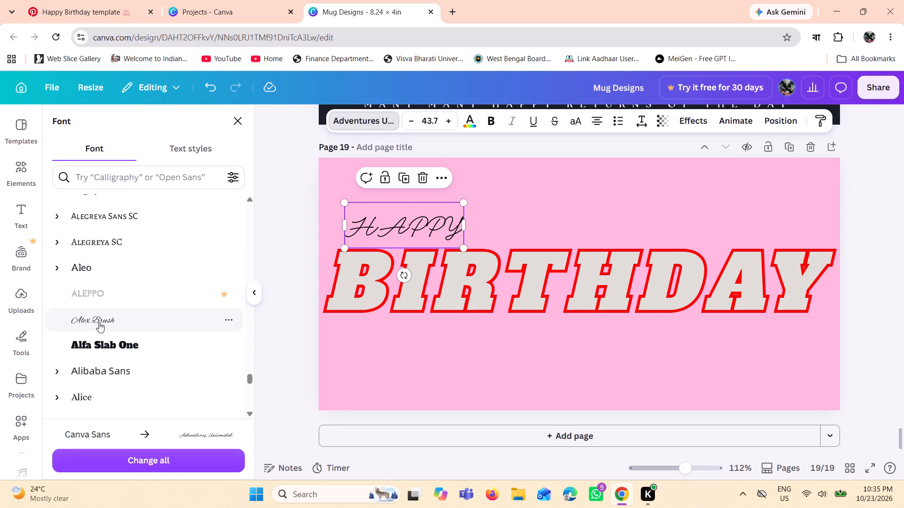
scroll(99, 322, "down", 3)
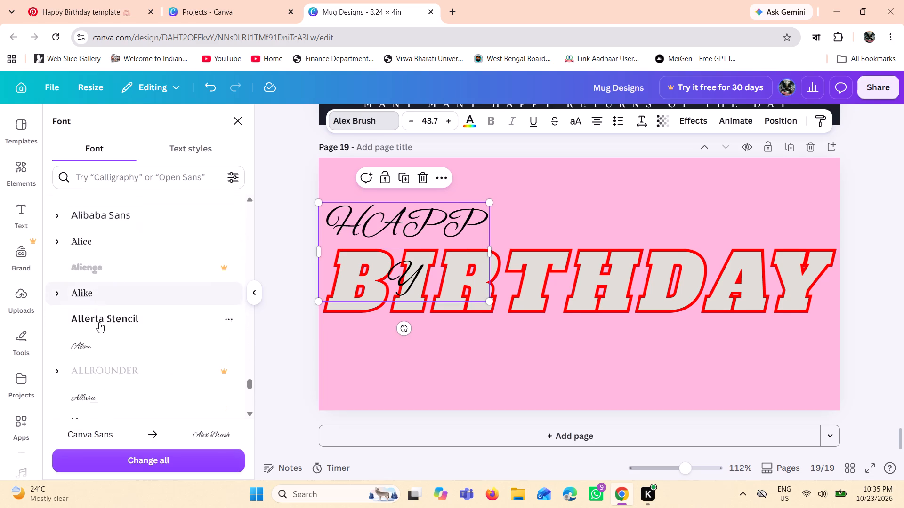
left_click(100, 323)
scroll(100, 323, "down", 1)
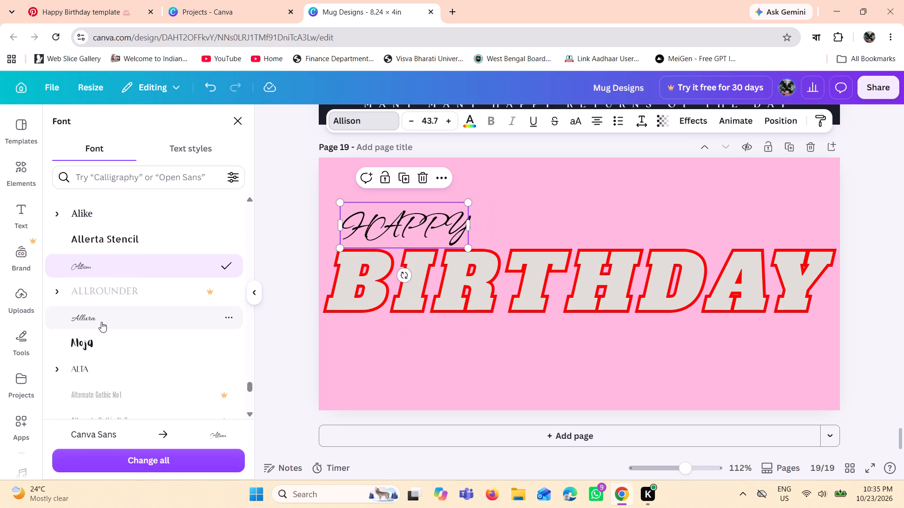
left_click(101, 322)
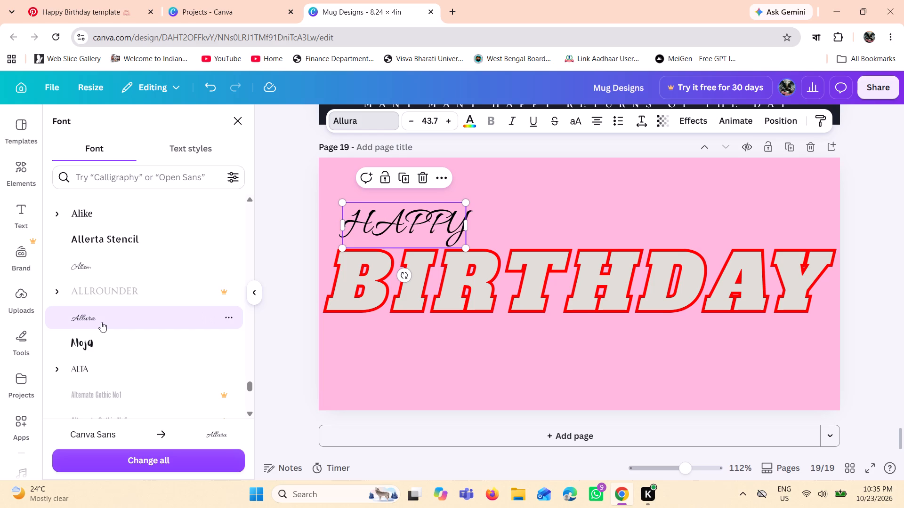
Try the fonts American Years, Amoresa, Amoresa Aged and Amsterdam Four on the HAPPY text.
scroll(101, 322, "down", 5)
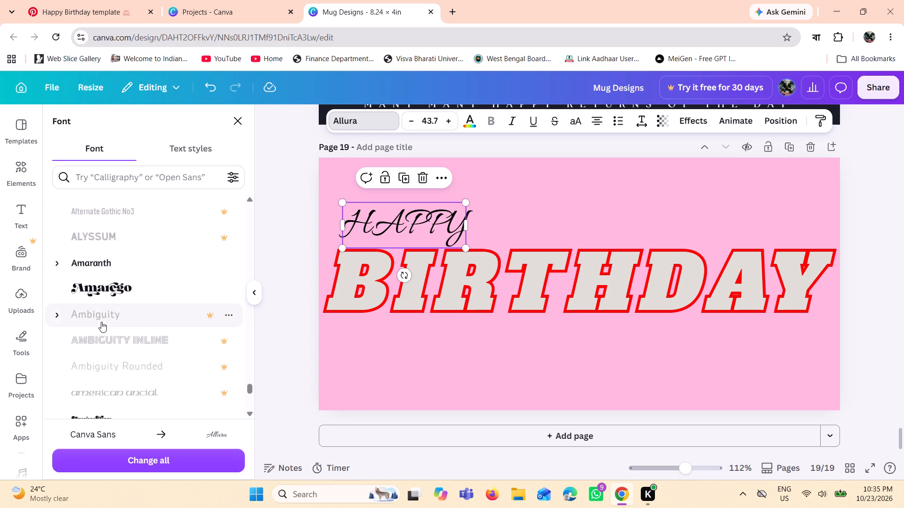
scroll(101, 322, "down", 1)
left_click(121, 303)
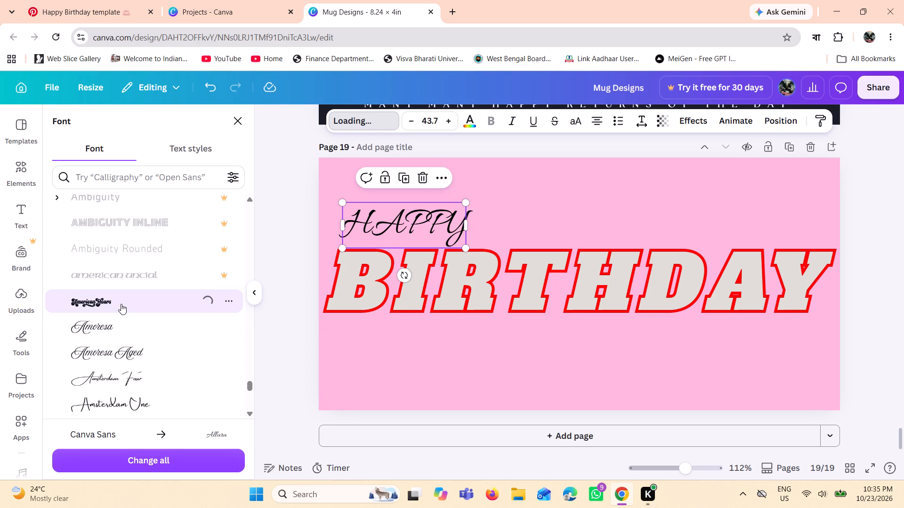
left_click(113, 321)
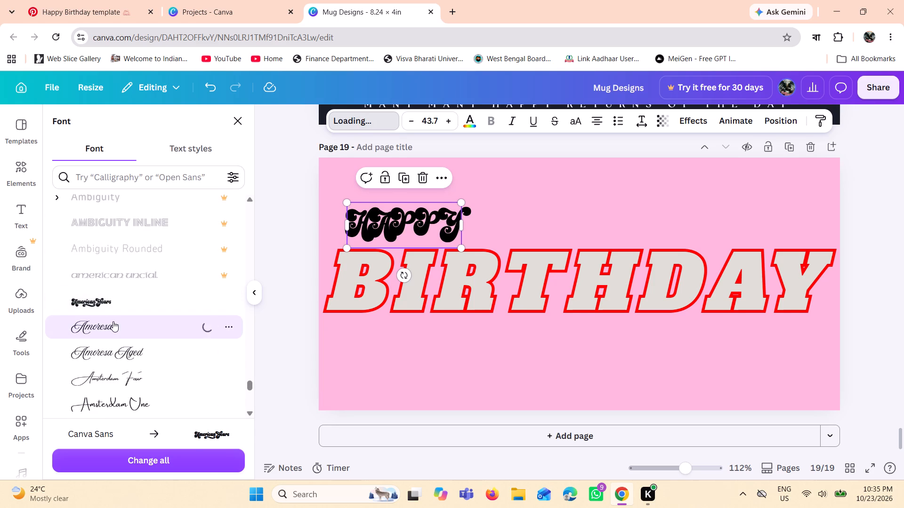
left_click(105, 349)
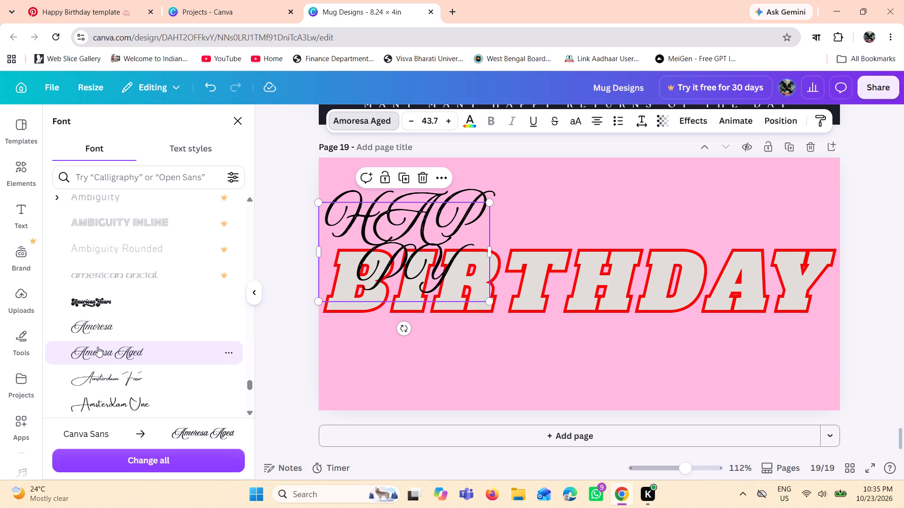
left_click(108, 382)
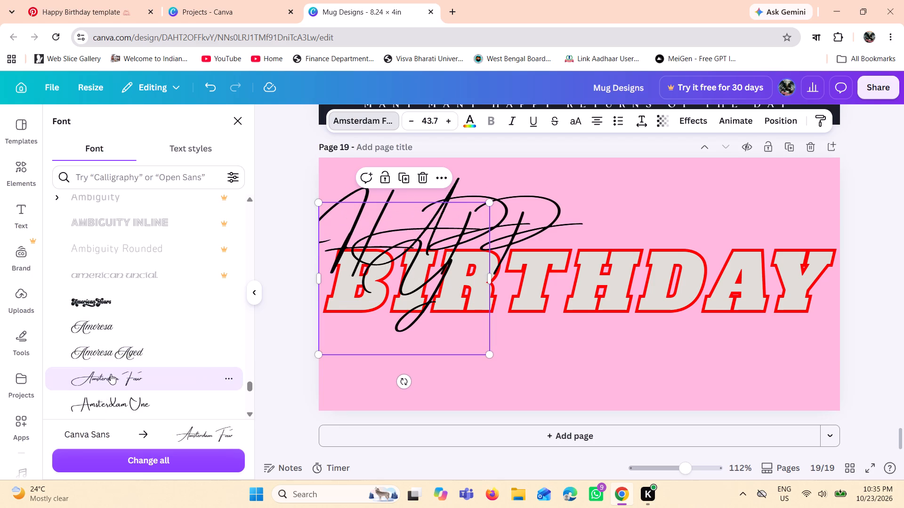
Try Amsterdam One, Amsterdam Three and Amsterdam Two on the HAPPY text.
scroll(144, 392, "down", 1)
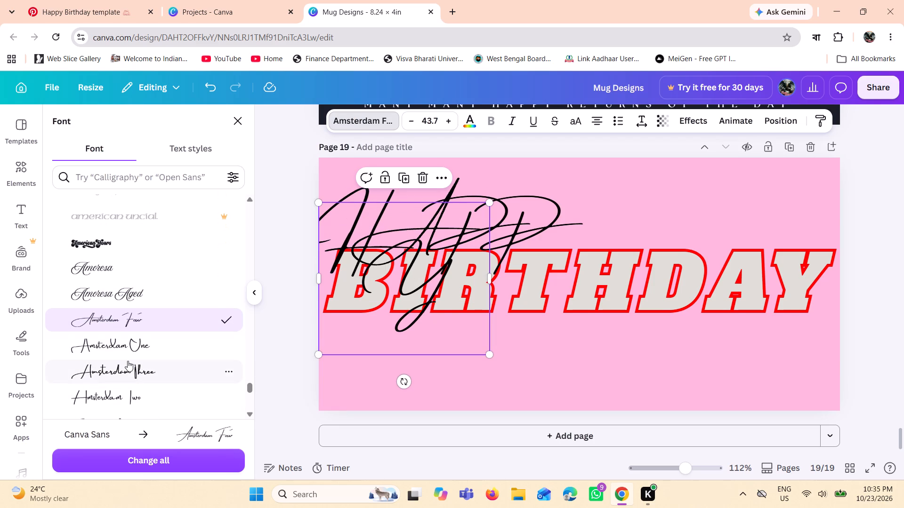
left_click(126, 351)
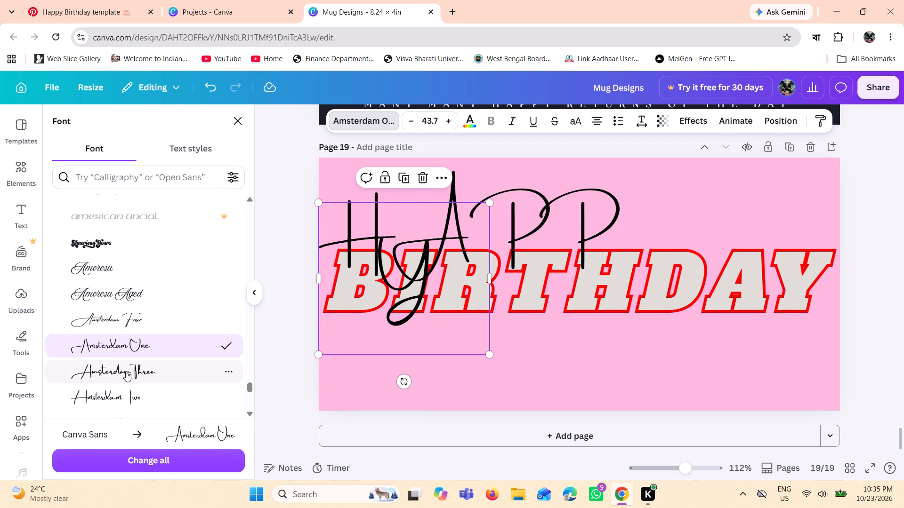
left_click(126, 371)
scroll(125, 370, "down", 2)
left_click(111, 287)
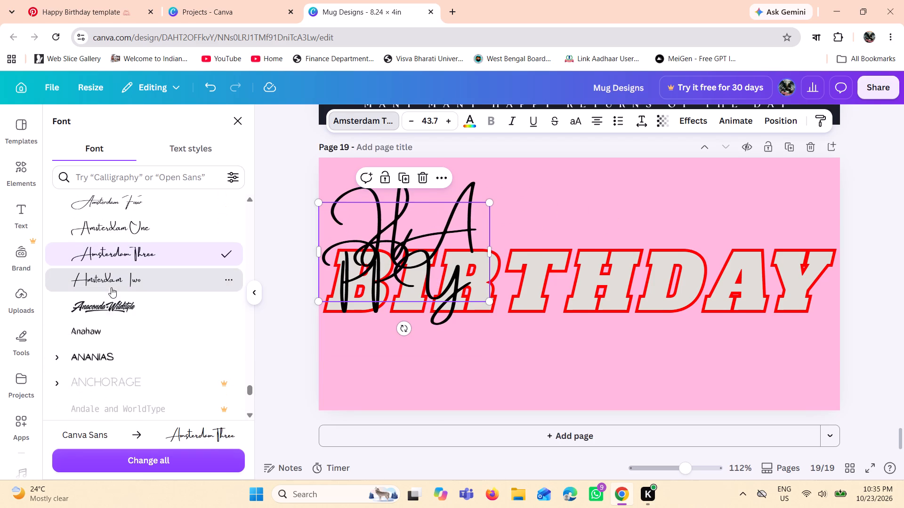
Set the HAPPY text in Anaconda Wildstyle and widen its text box so the word fits on one line.
left_click(105, 307)
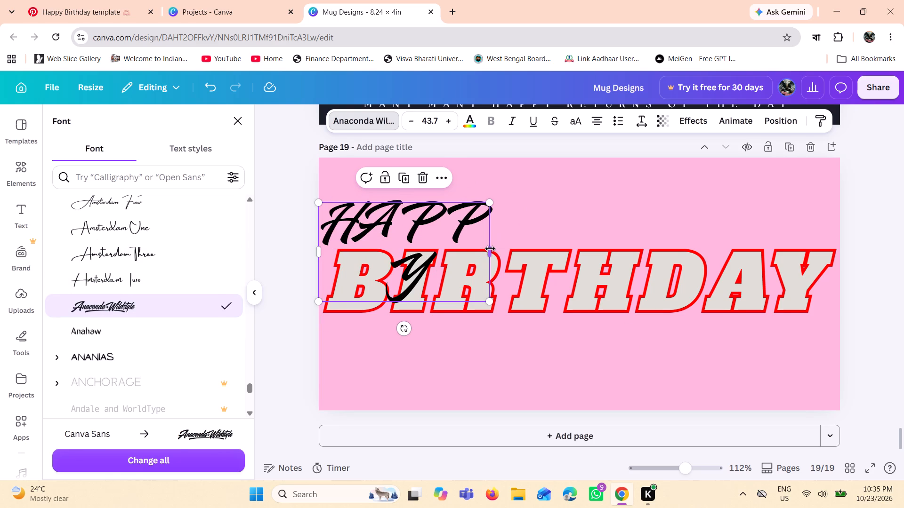
left_click_drag(490, 249, 536, 246)
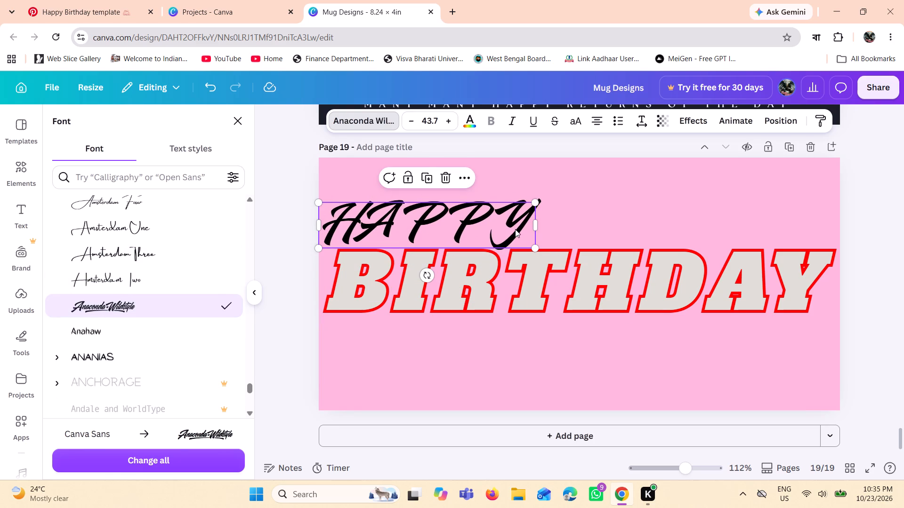
Retype the HAPPY text above BIRTHDAY in title case as Happy.
left_click(530, 229)
key("BackSpace")
key("BackSpace")
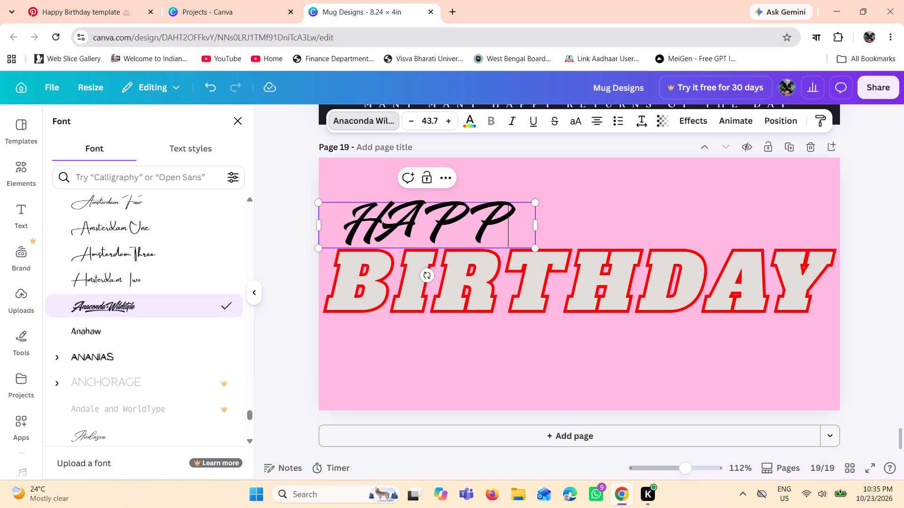
key("BackSpace")
key("BackSpace")
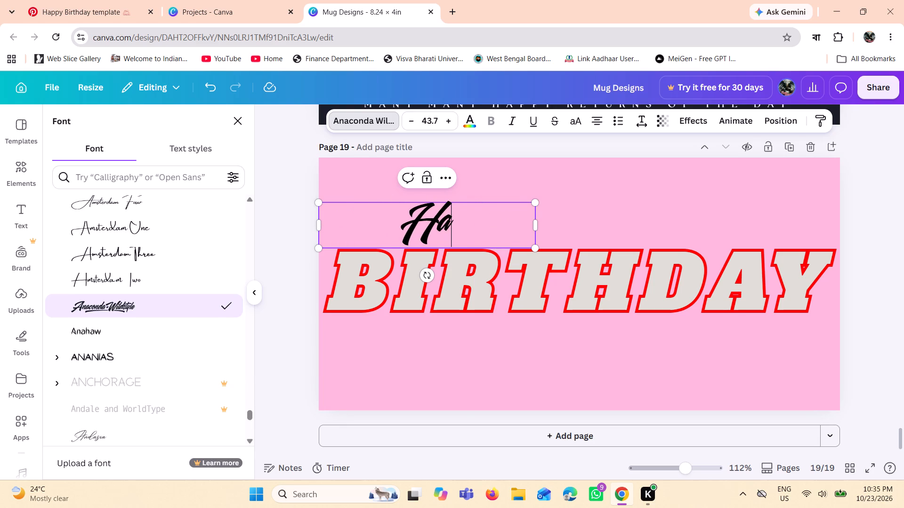
key("BackSpace")
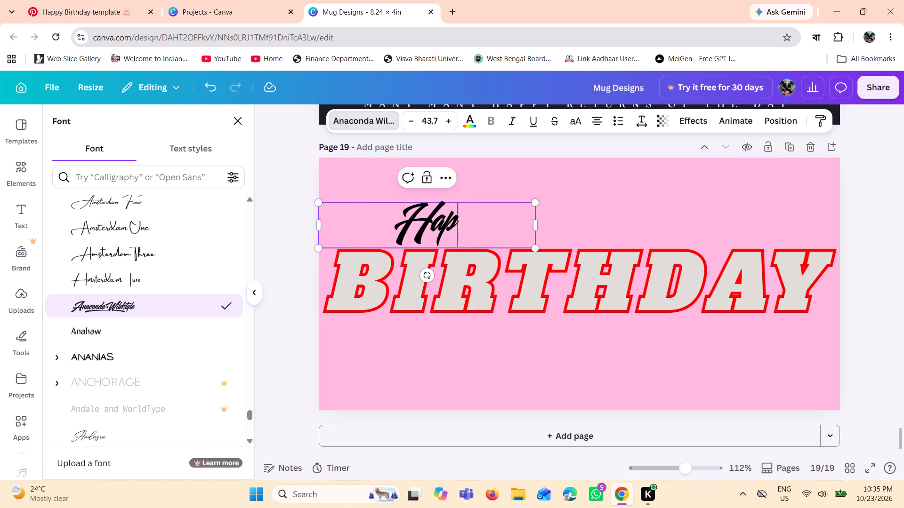
type("py")
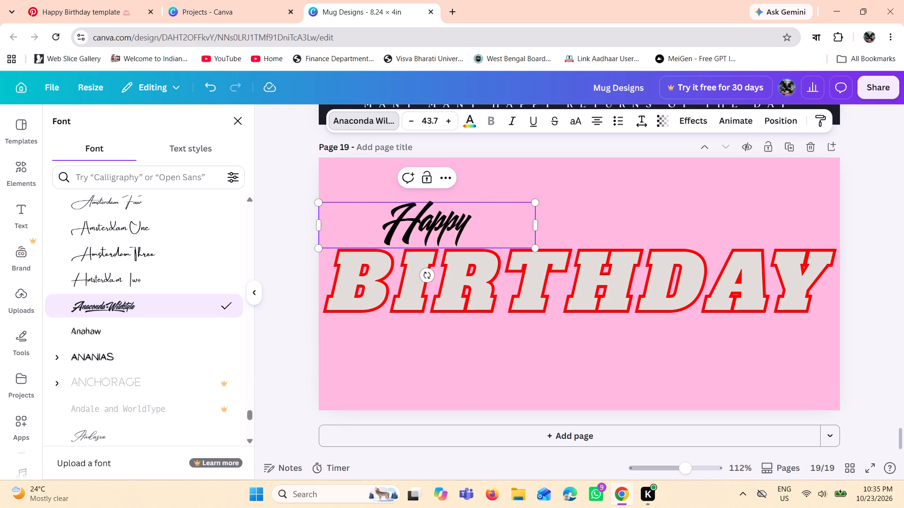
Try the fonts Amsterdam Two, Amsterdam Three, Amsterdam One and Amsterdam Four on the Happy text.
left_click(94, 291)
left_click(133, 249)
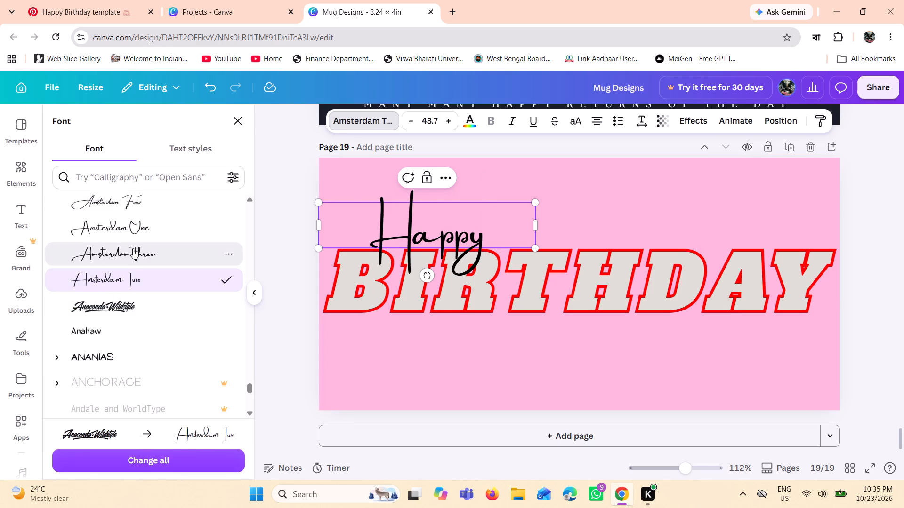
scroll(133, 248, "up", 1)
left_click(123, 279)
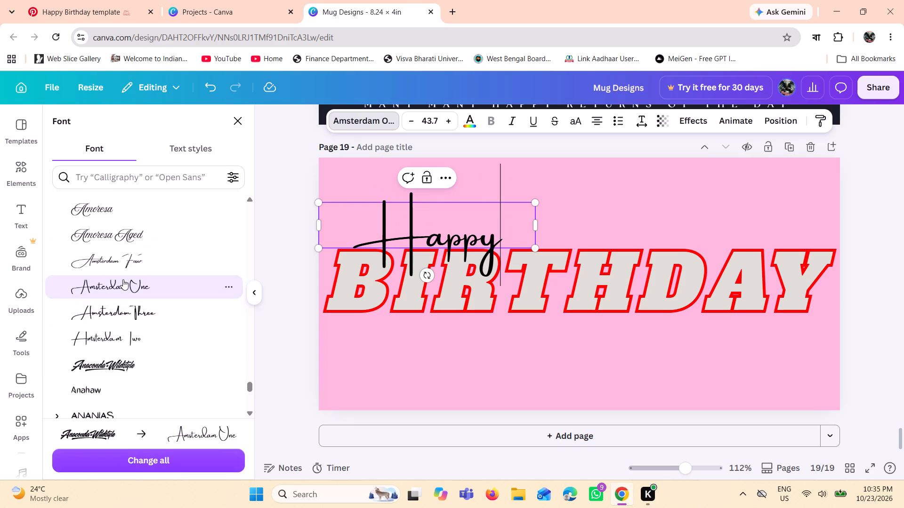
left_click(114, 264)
Compare Amoresa Aged with Amoresa on the Happy text, keep Amoresa, and narrow the text box to fit the word.
scroll(113, 263, "up", 1)
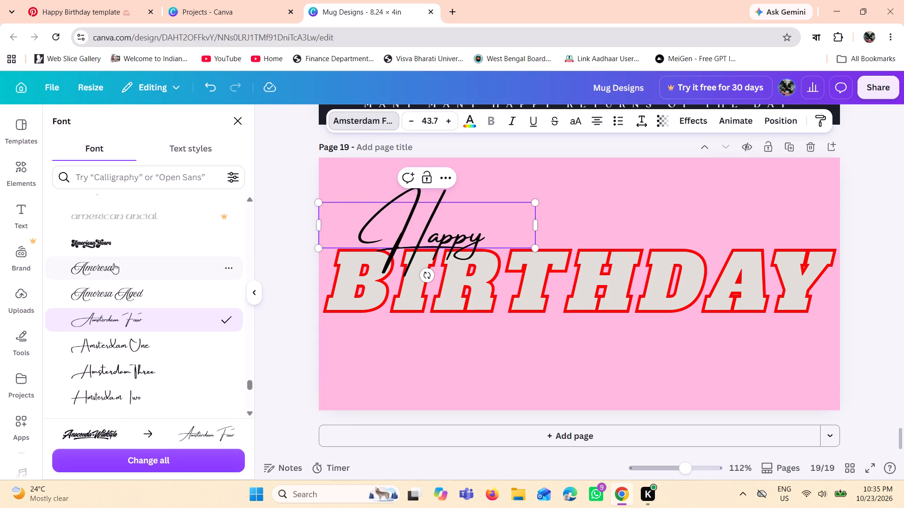
left_click(106, 298)
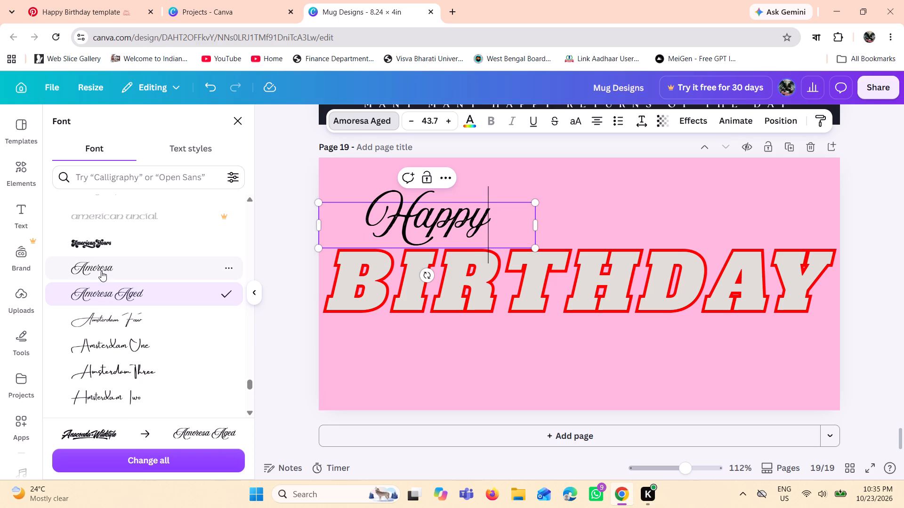
left_click(101, 271)
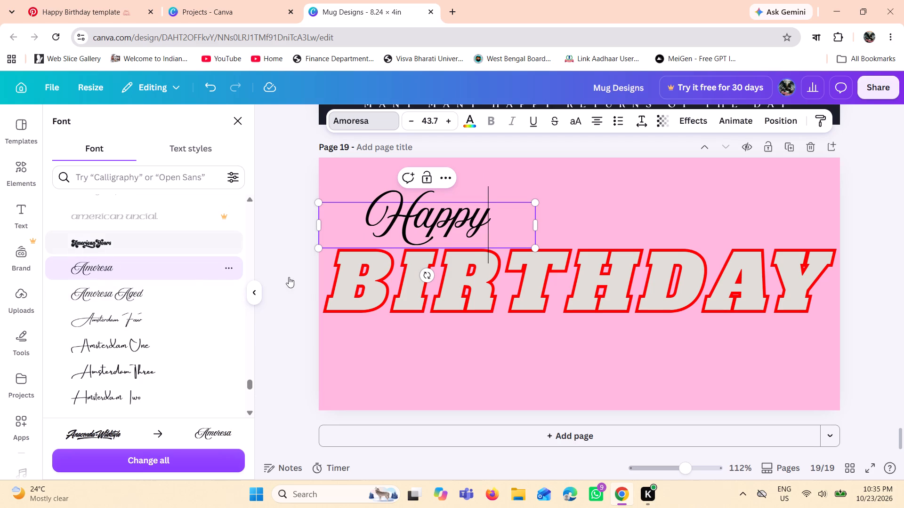
left_click_drag(317, 225, 357, 225)
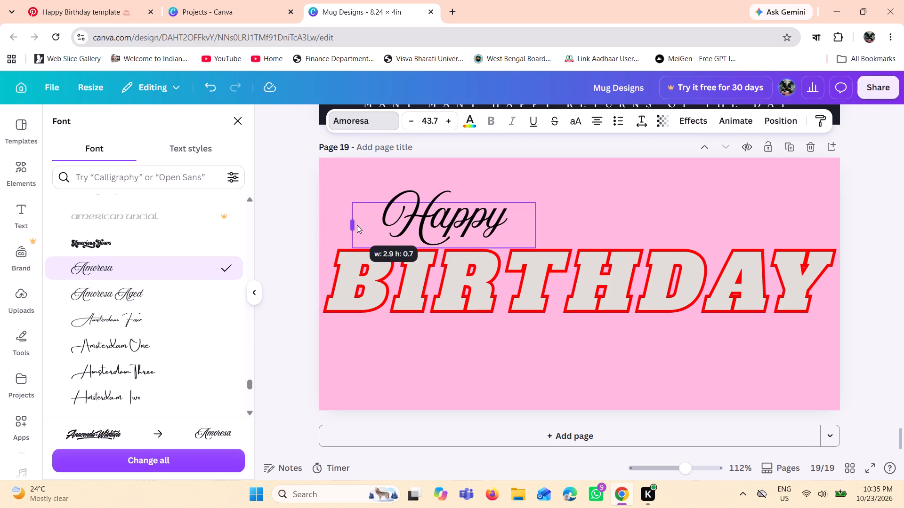
left_click_drag(357, 225, 405, 226)
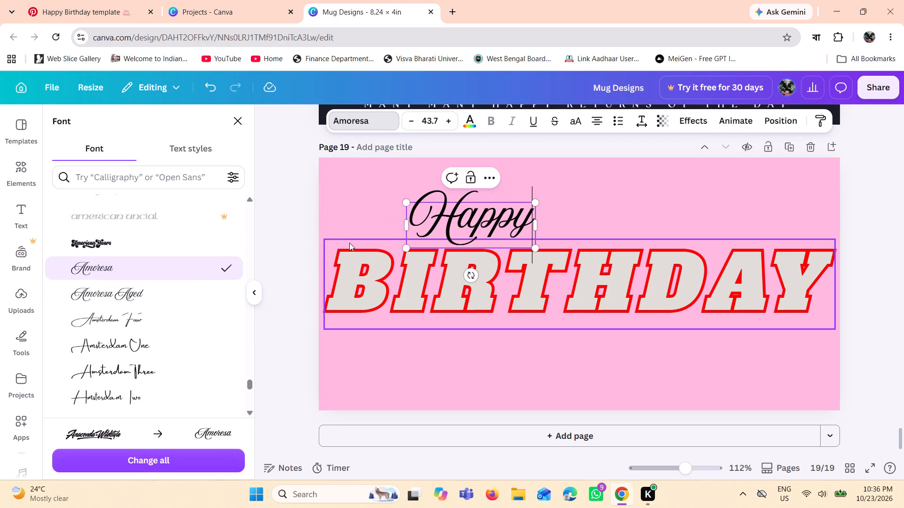
left_click(885, 328)
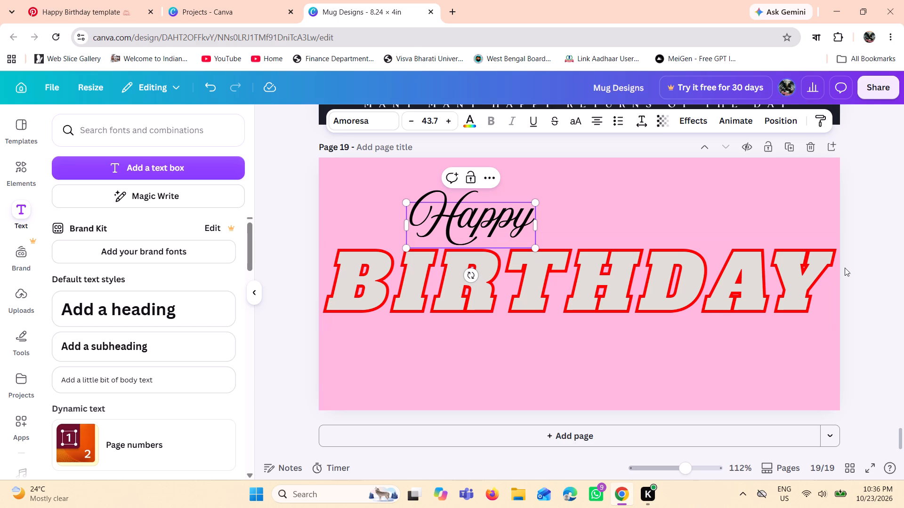
left_click(875, 266)
Move the Happy text to sit just above the first letters of BIRTHDAY.
left_click(502, 211)
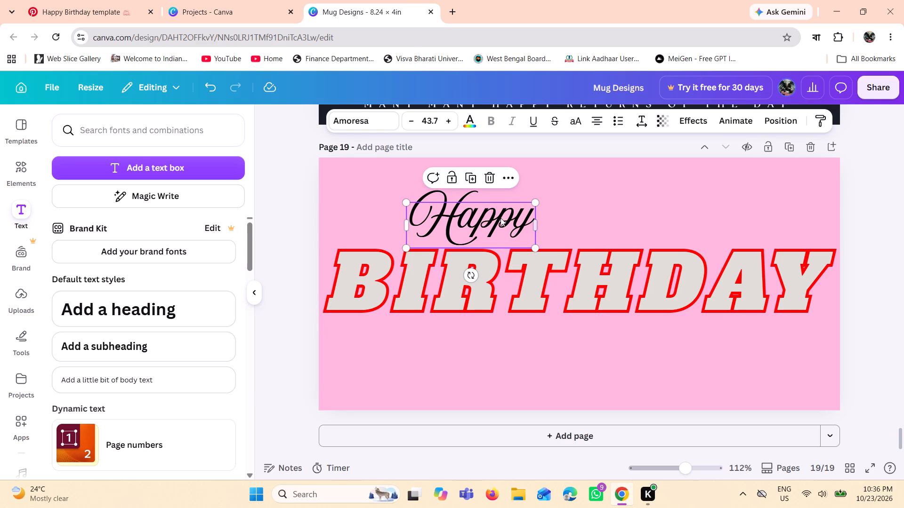
left_click_drag(500, 218, 415, 219)
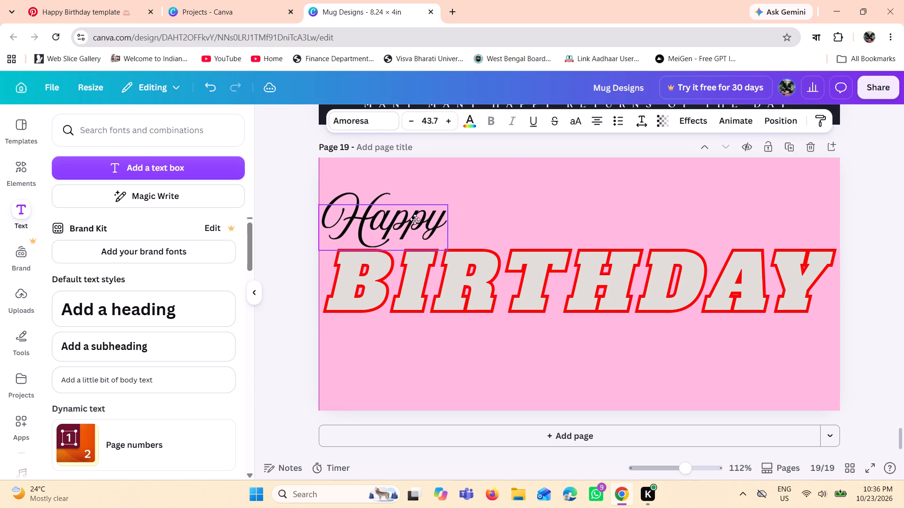
left_click_drag(415, 219, 429, 221)
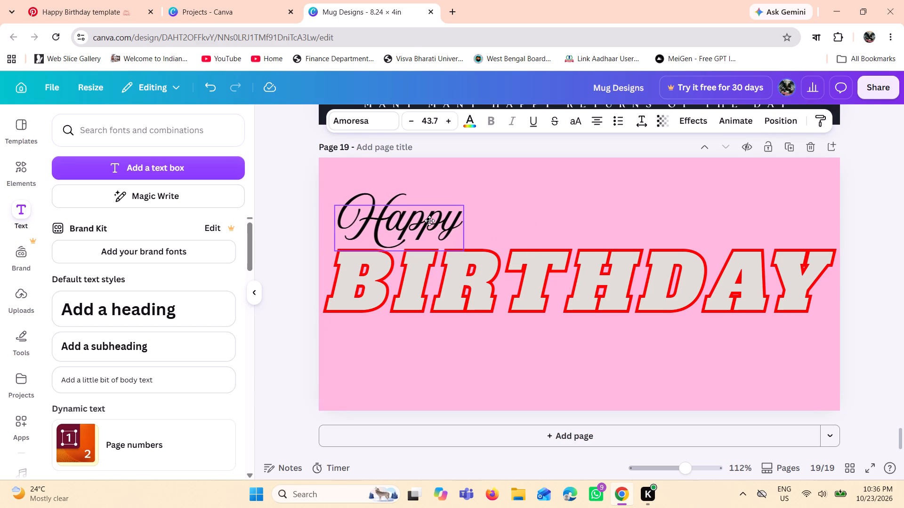
left_click_drag(429, 221, 434, 223)
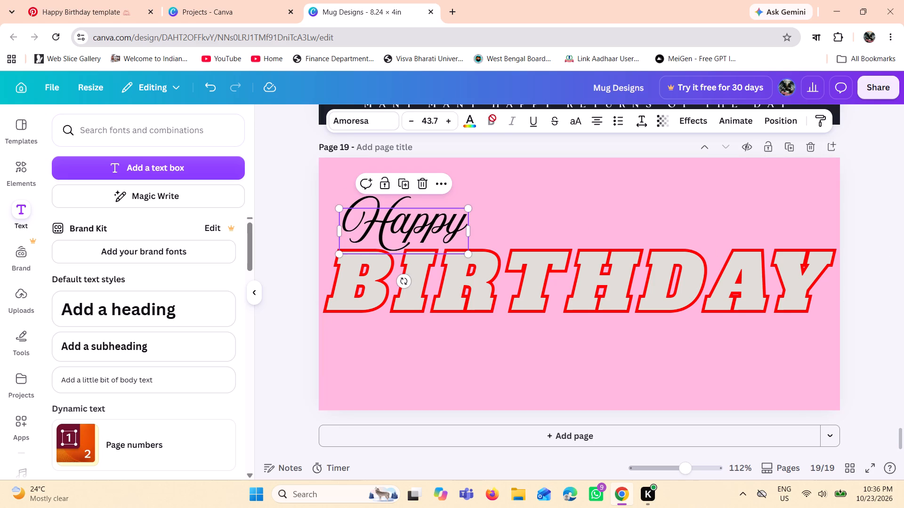
Try white and vivid red on the Happy text, checking the Pinterest reference, and settle on dark blue.
left_click(480, 124)
left_click(462, 124)
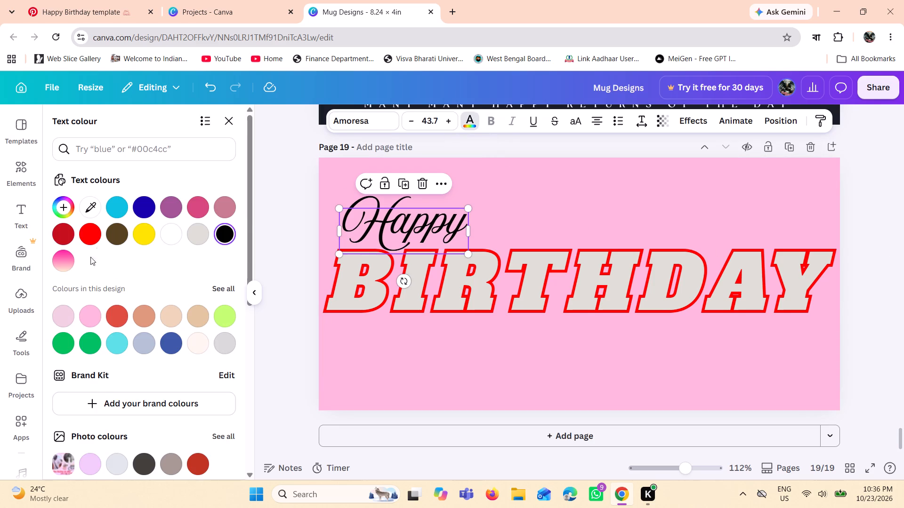
left_click(173, 237)
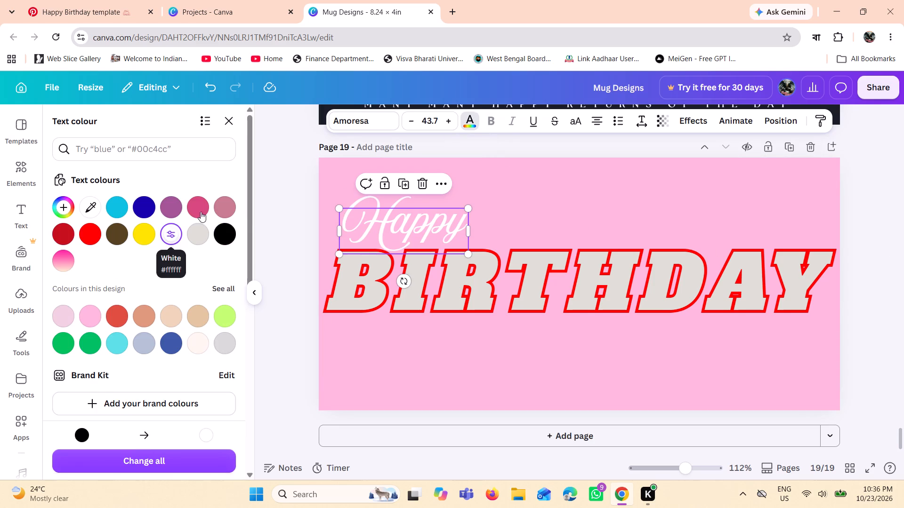
left_click(98, 0)
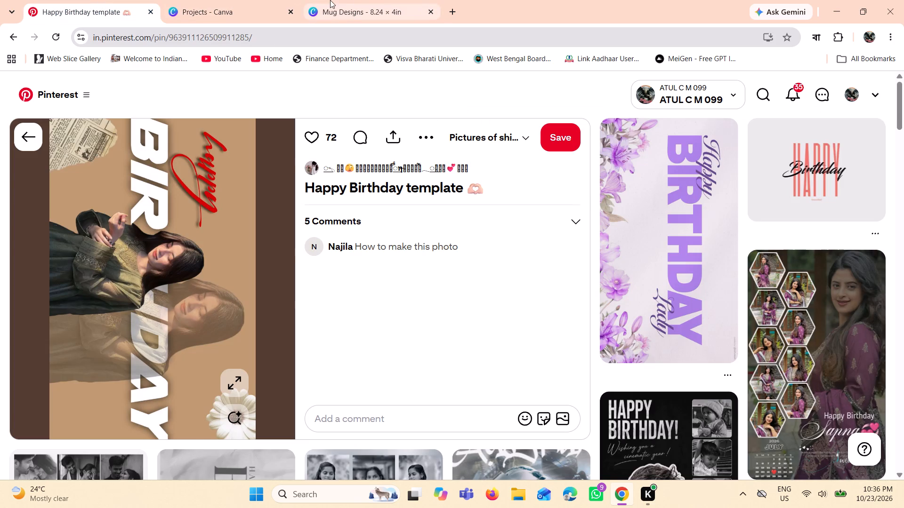
left_click(358, 0)
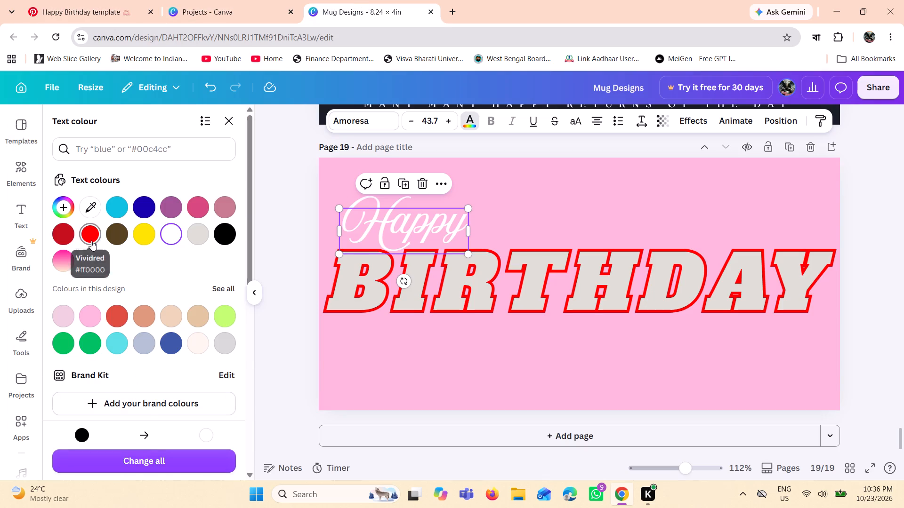
left_click(91, 240)
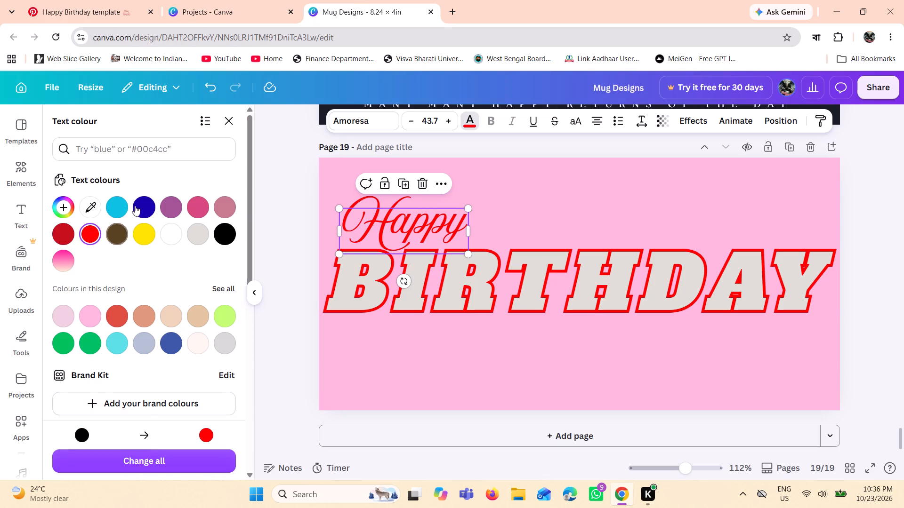
left_click(141, 203)
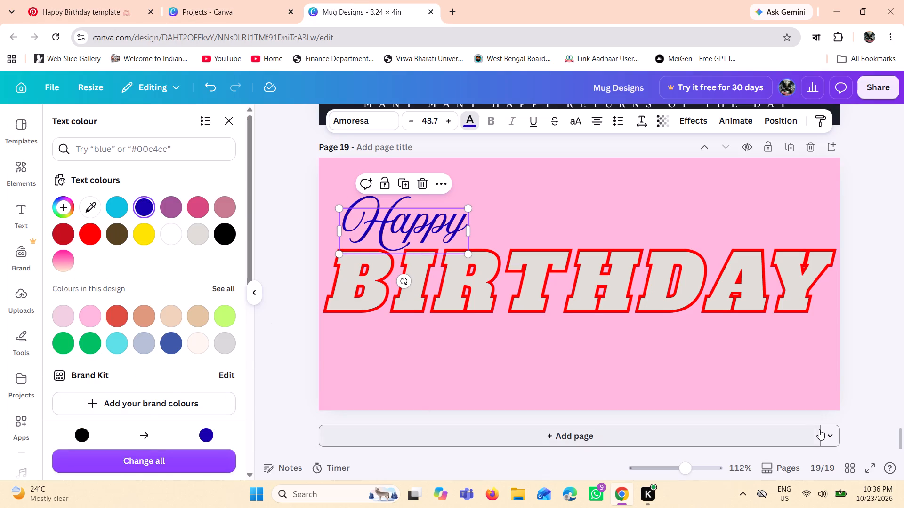
left_click(891, 318)
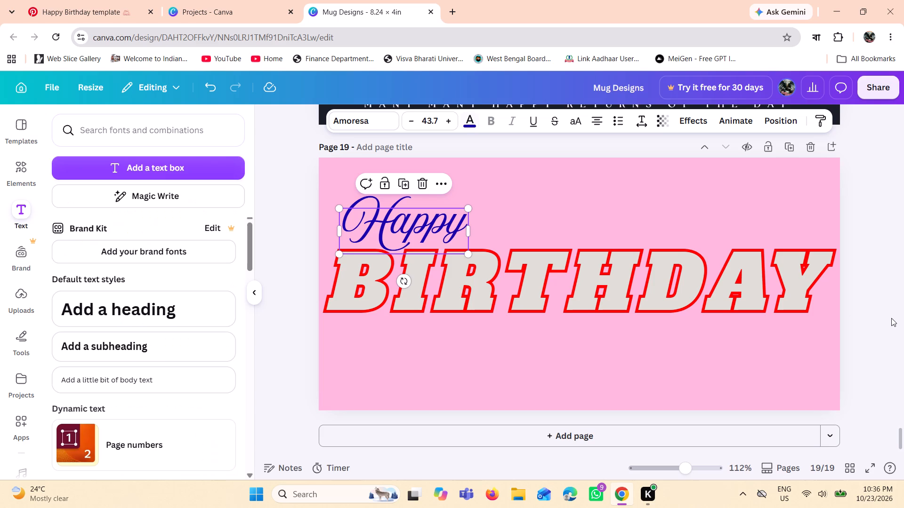
left_click(891, 318)
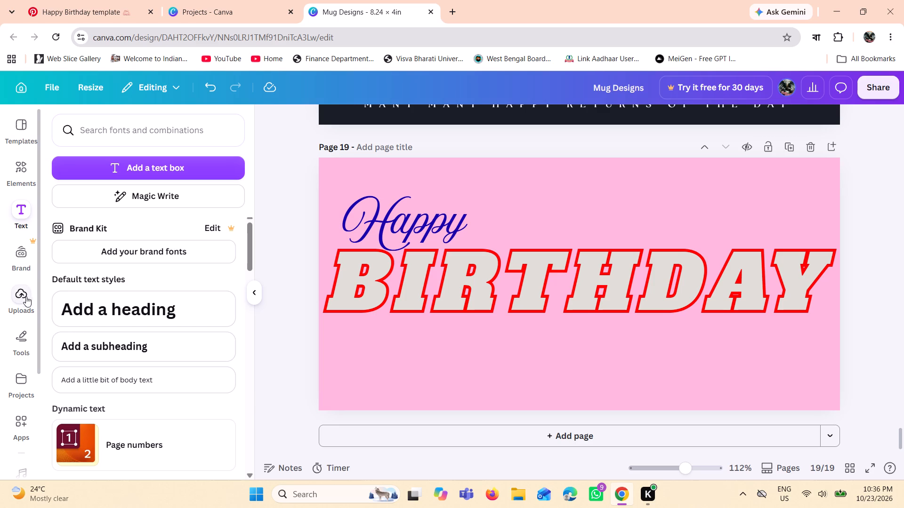
Open Pinterest in a new browser tab and search for "girl photo".
left_click(444, 11)
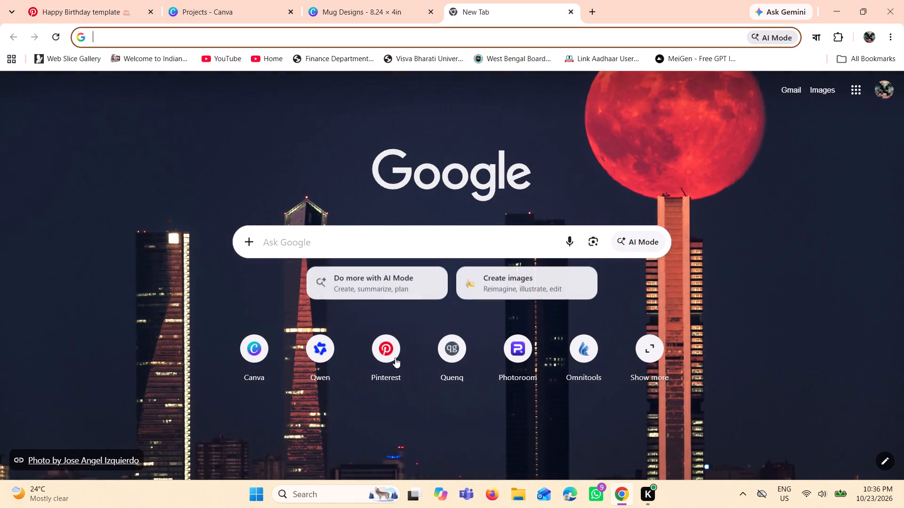
left_click(382, 357)
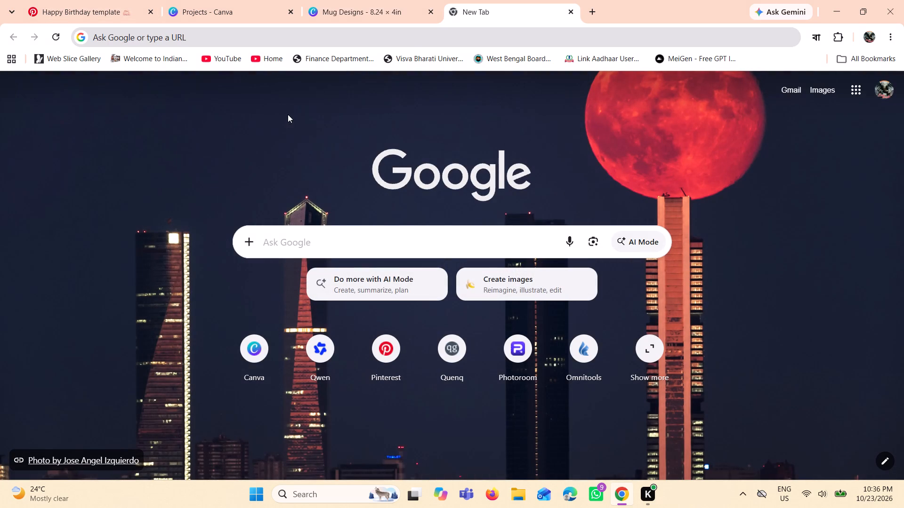
left_click(382, 350)
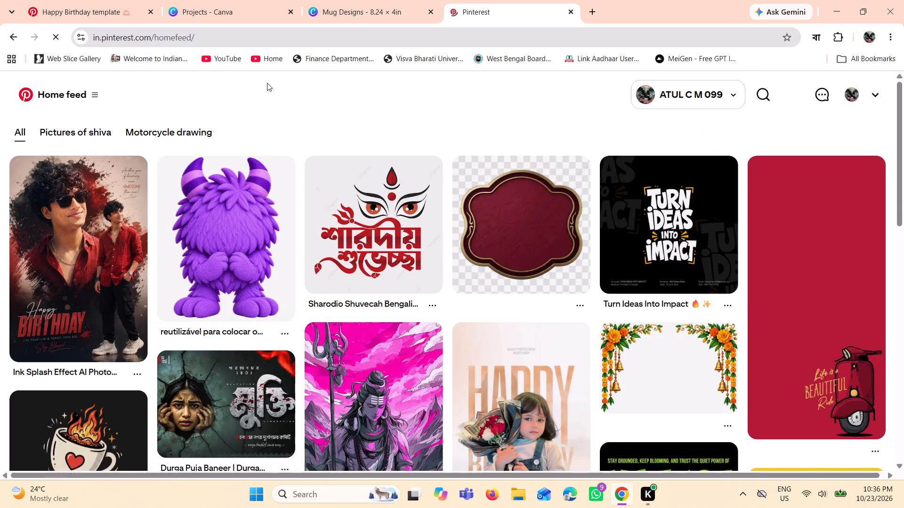
left_click(763, 93)
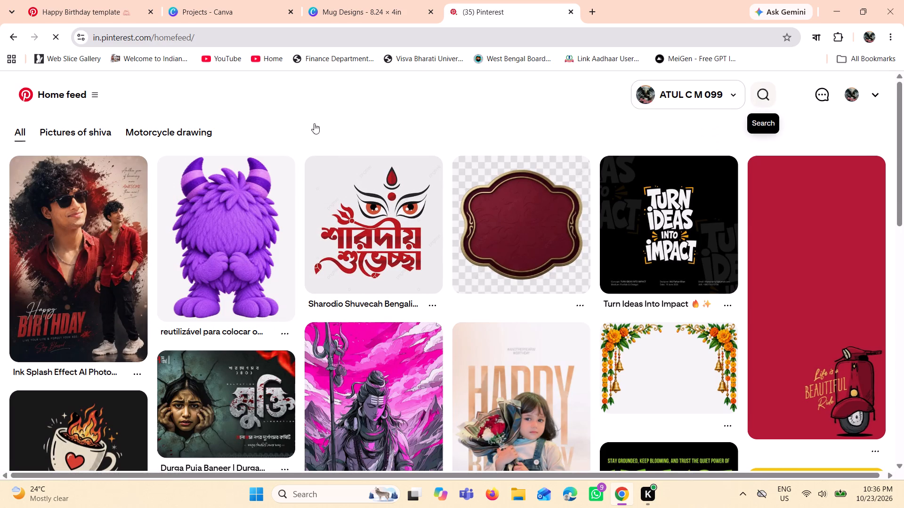
type("girl photo")
key("Return")
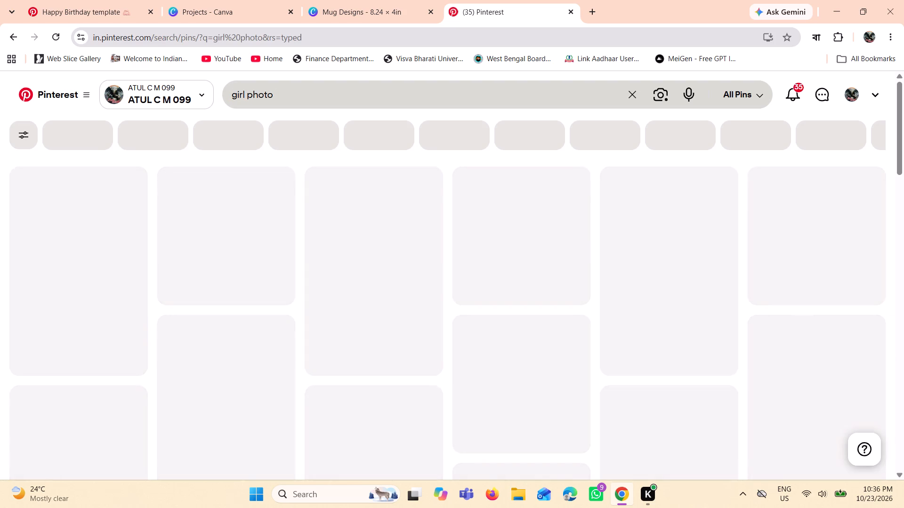
Shorten the Pinterest search to "girl" and run it.
left_click_drag(287, 91, 250, 95)
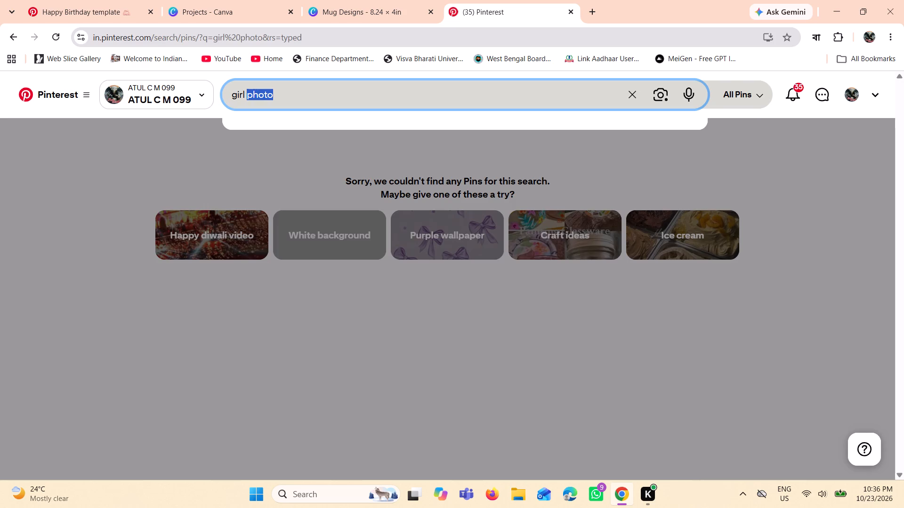
left_click_drag(250, 95, 249, 95)
key("BackSpace")
key("Return")
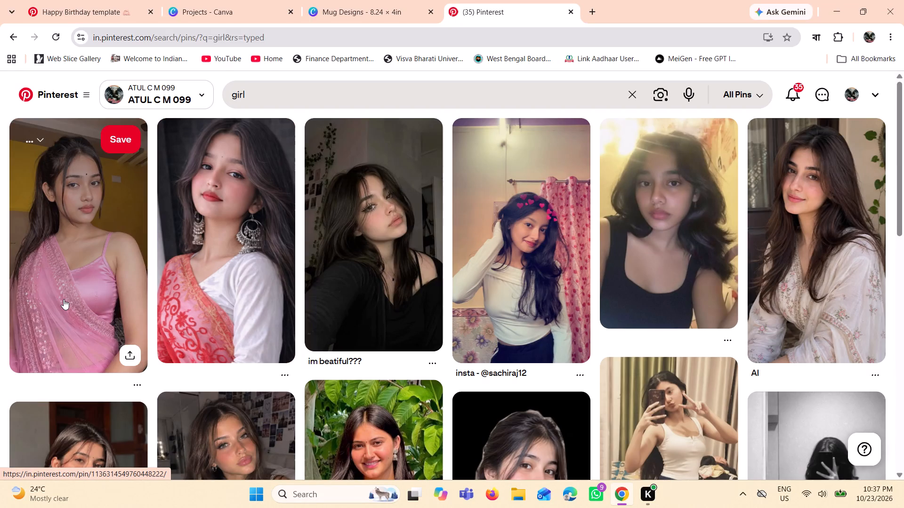
Look through the "girl" results for a portrait suitable for the birthday mug.
scroll(216, 322, "down", 1)
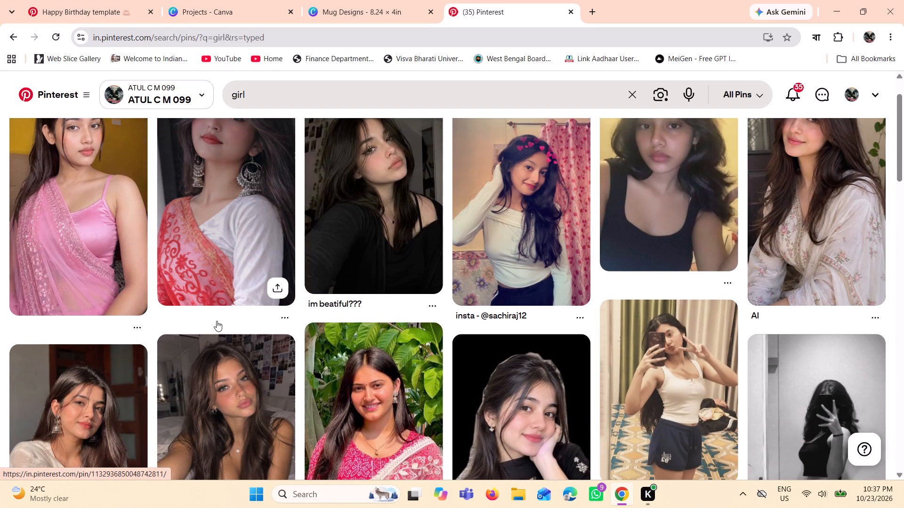
scroll(217, 318, "down", 2)
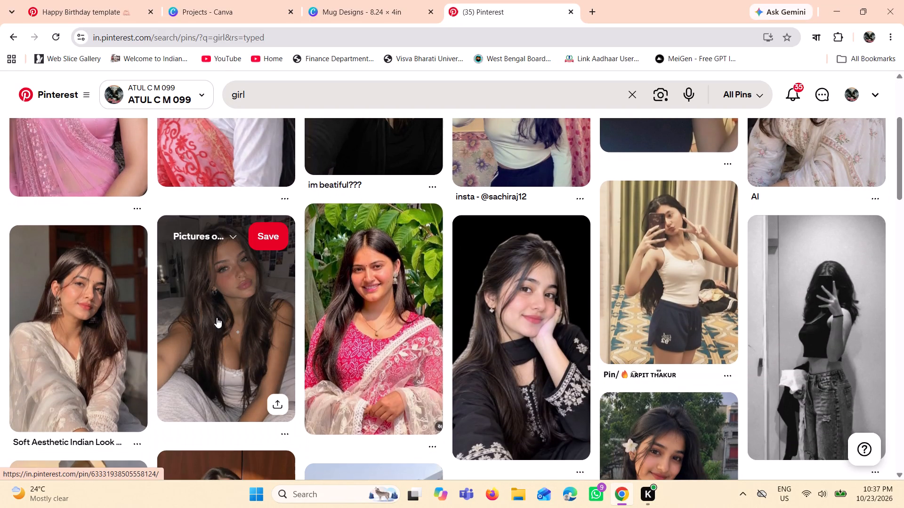
scroll(217, 317, "down", 5)
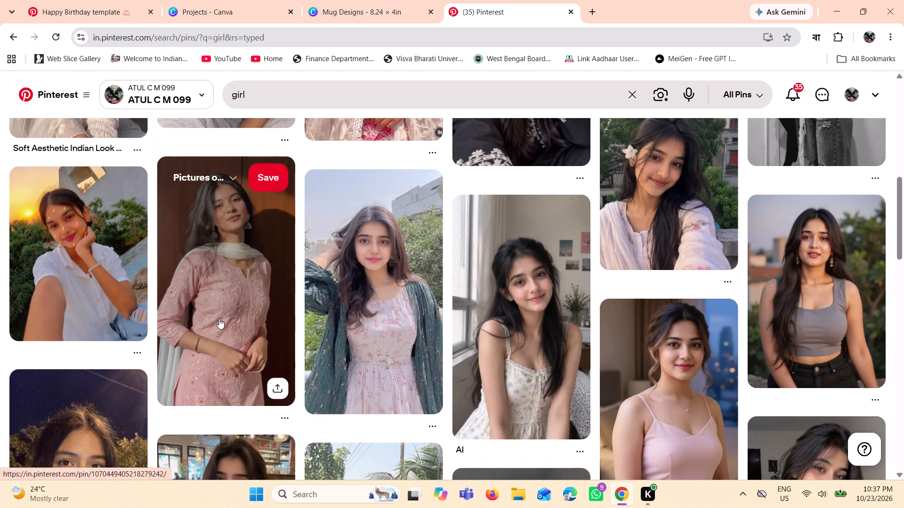
scroll(219, 318, "down", 3)
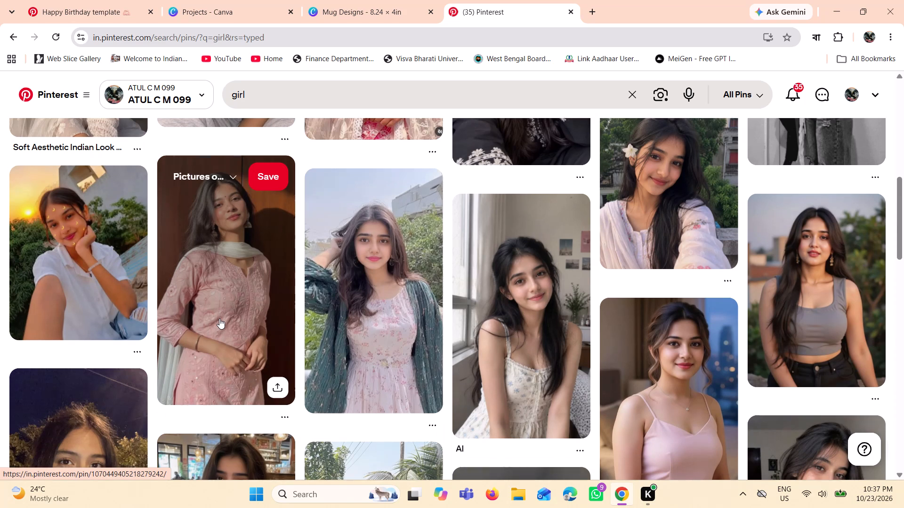
scroll(219, 318, "down", 1)
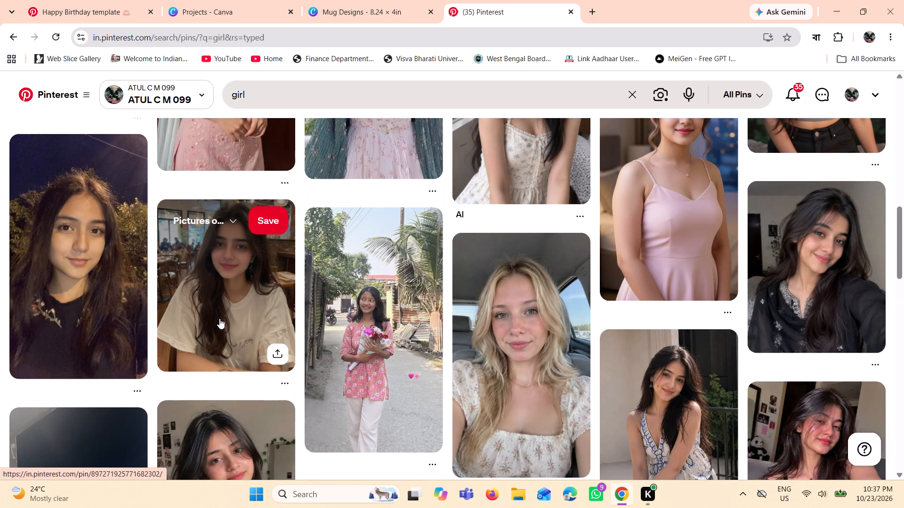
scroll(219, 318, "down", 5)
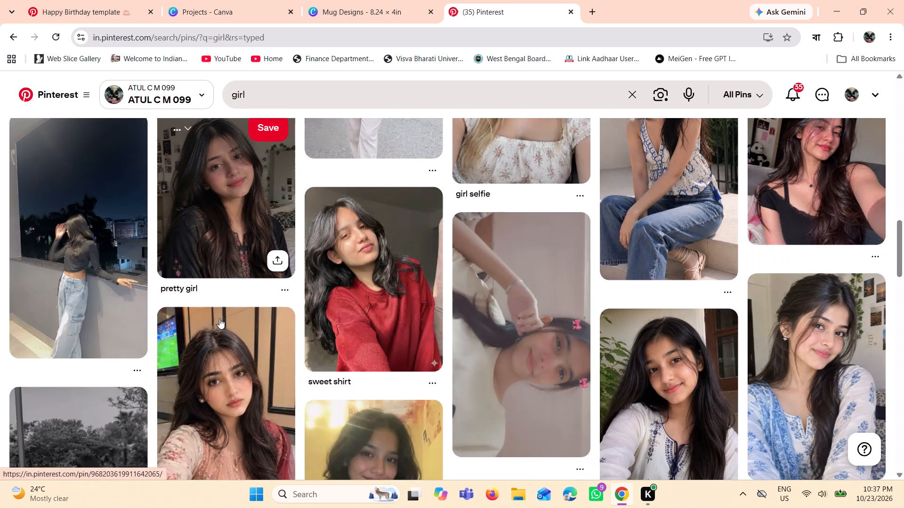
scroll(219, 318, "down", 3)
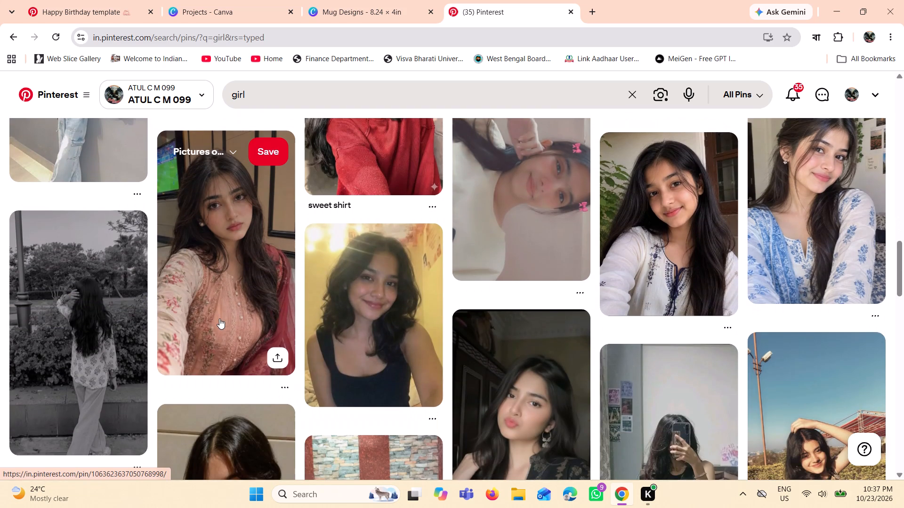
scroll(219, 319, "down", 2)
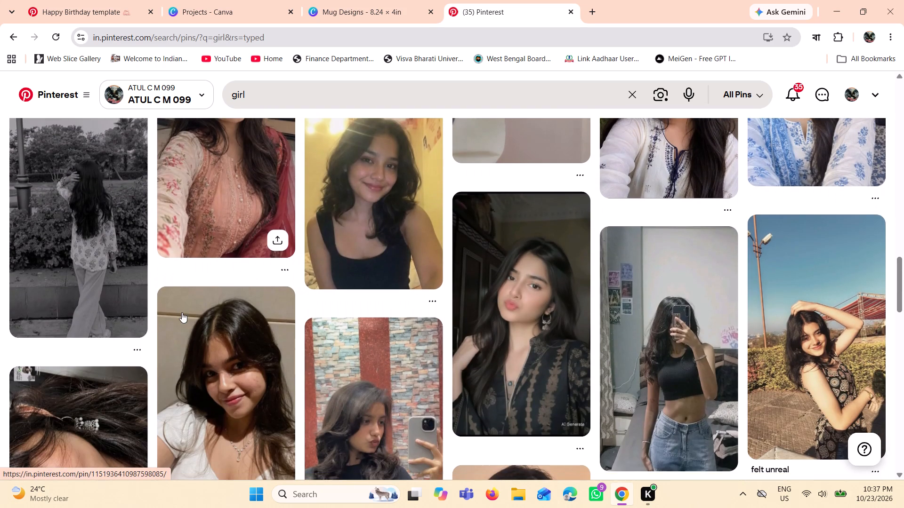
scroll(464, 295, "down", 3)
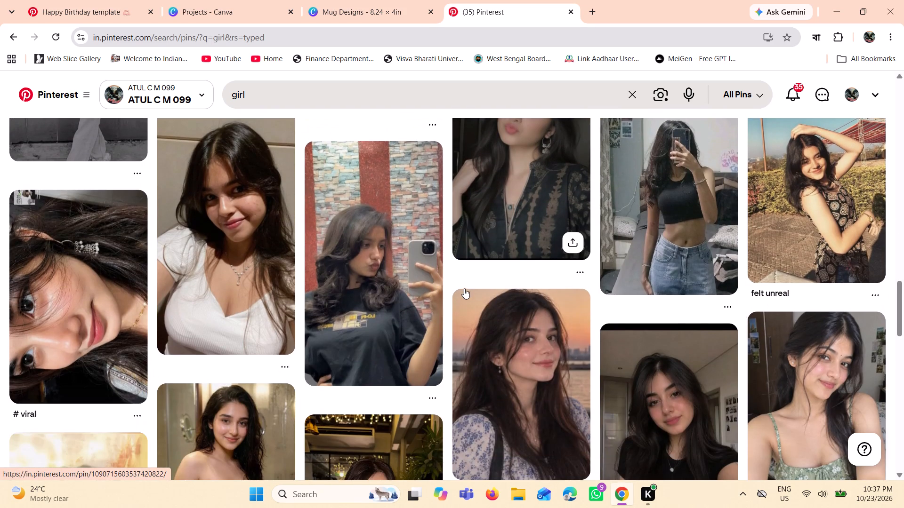
scroll(464, 288, "down", 2)
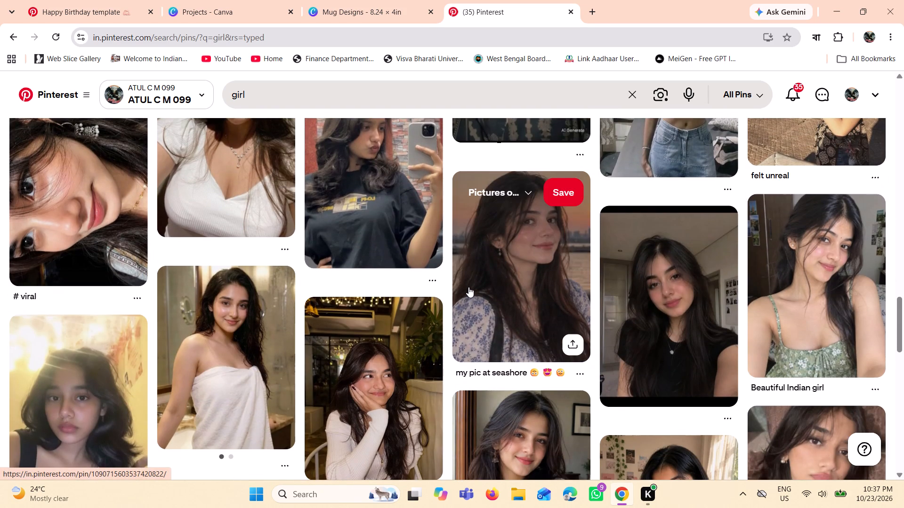
scroll(468, 287, "down", 4)
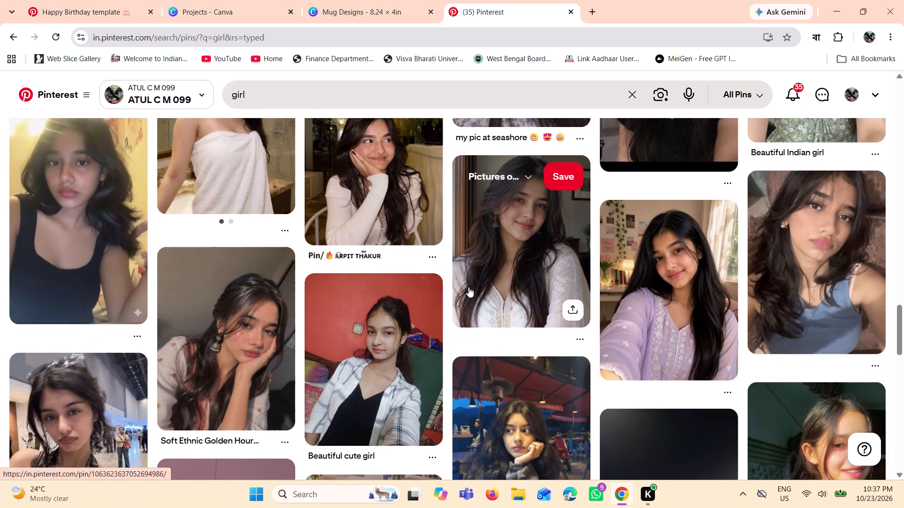
scroll(468, 287, "down", 5)
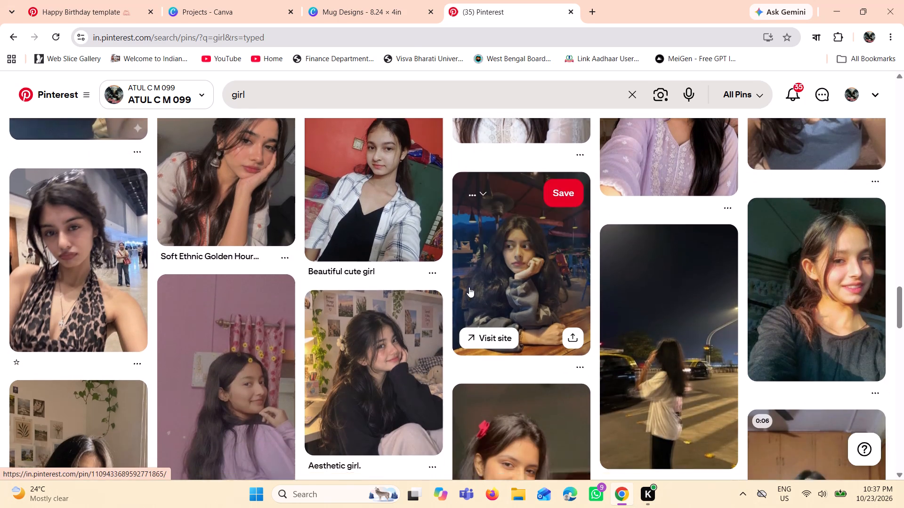
scroll(469, 287, "down", 2)
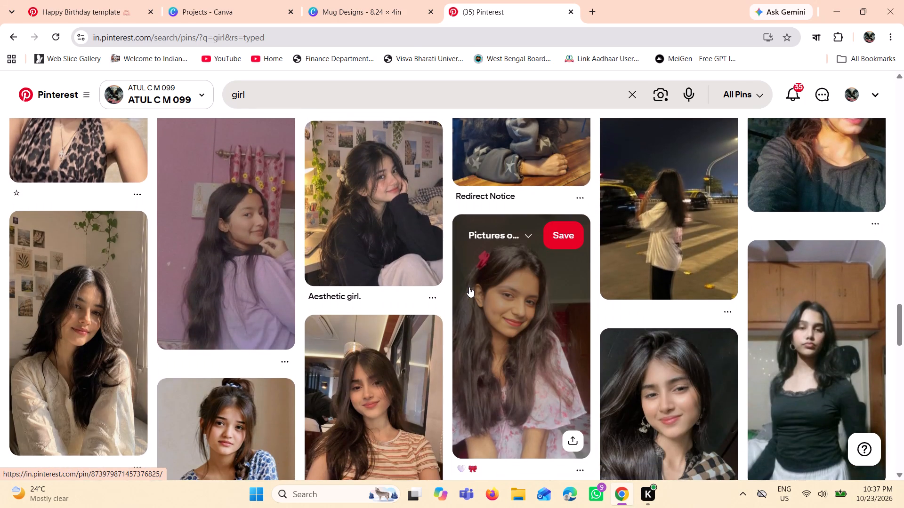
scroll(469, 287, "down", 4)
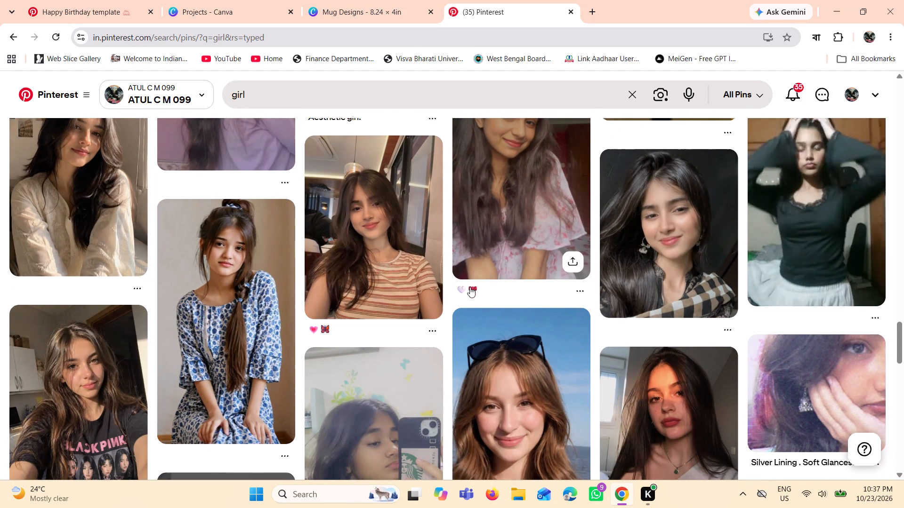
scroll(470, 287, "down", 5)
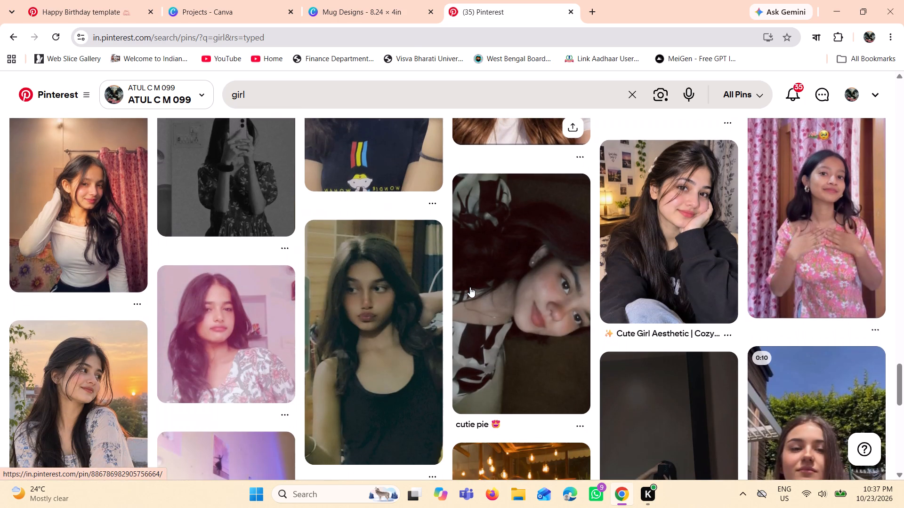
scroll(470, 287, "down", 7)
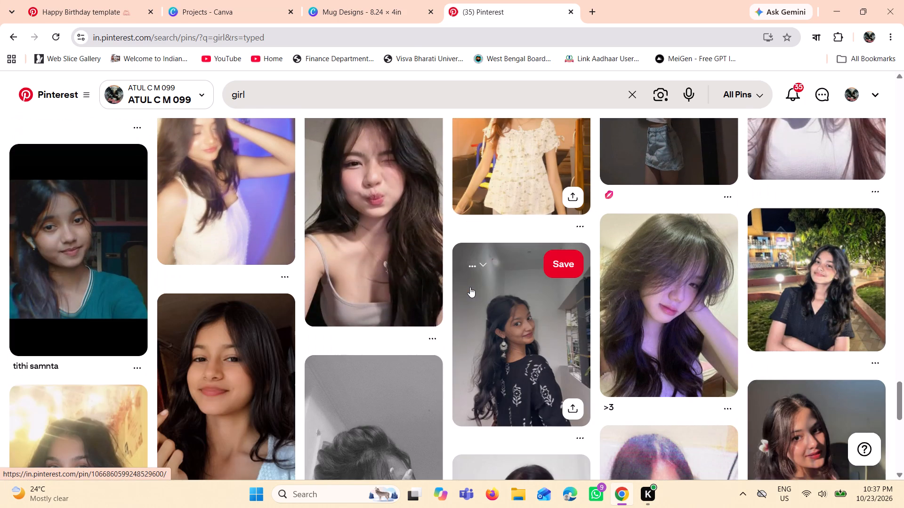
scroll(470, 287, "down", 8)
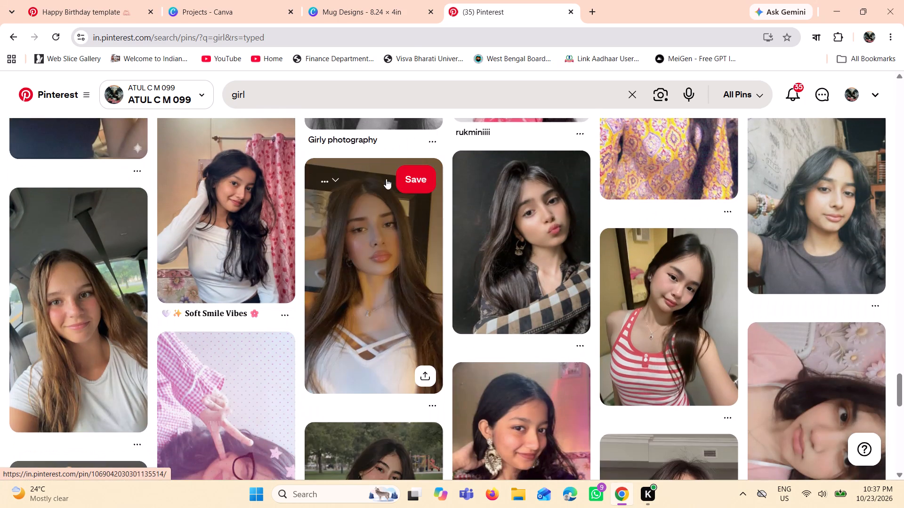
Search Pinterest for "girl ai" and look through the results for a suitable portrait.
left_click(258, 90)
key("space")
type("ai")
key("Return")
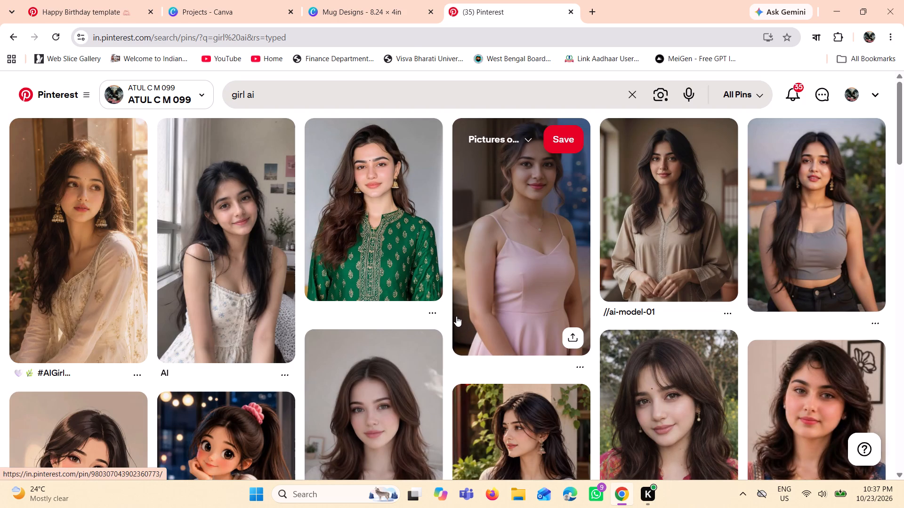
scroll(456, 315, "down", 2)
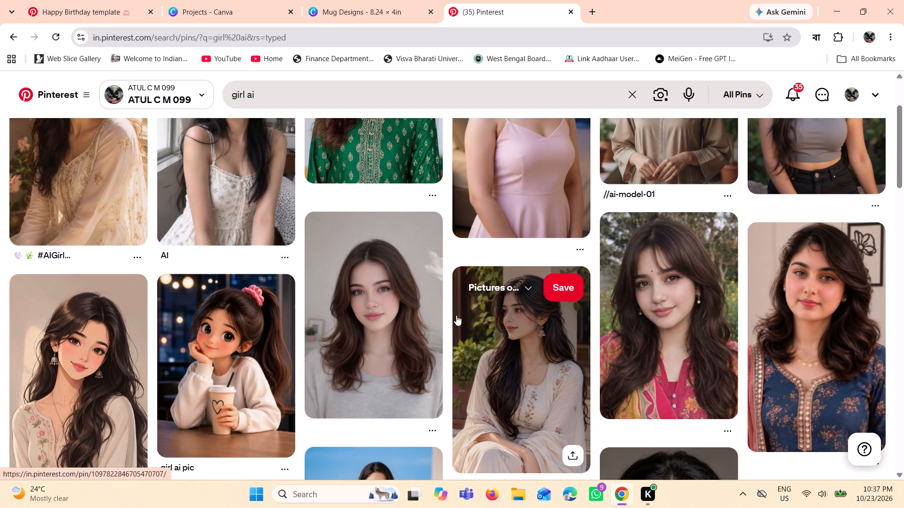
scroll(456, 315, "down", 5)
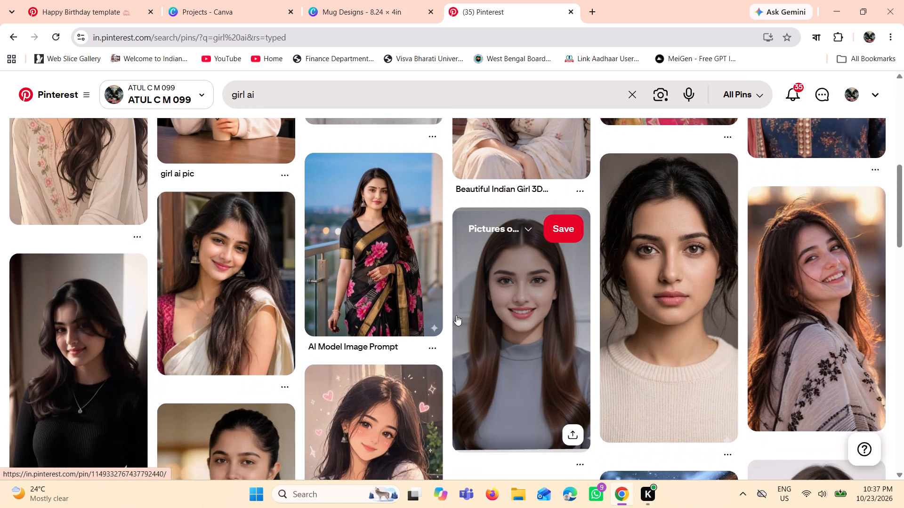
Open Photoroom in a new browser tab, and open the Pinterest pin of the smiling girl in the black-embroidered shawl.
left_click(811, 373)
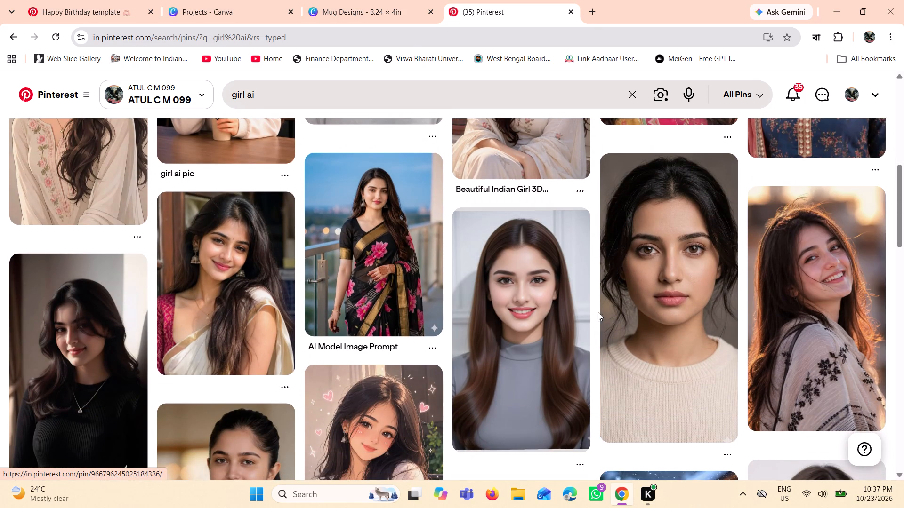
left_click(593, 11)
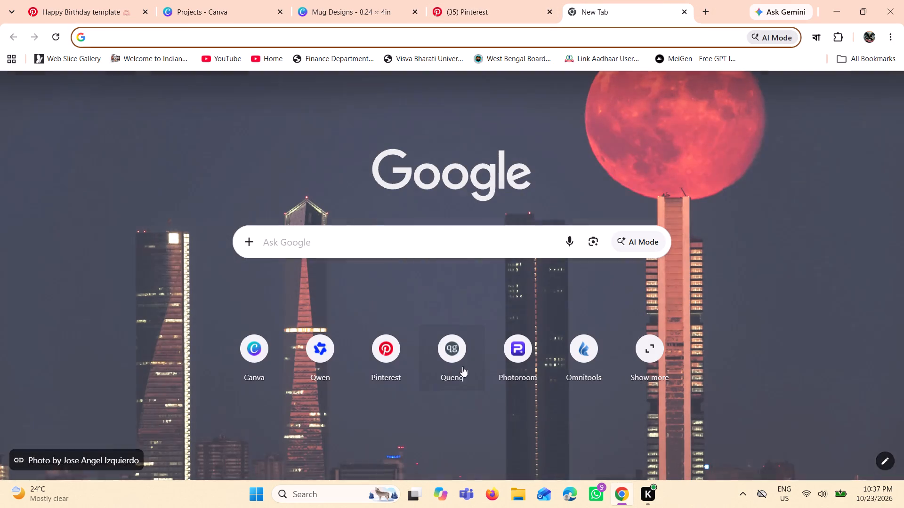
left_click(503, 361)
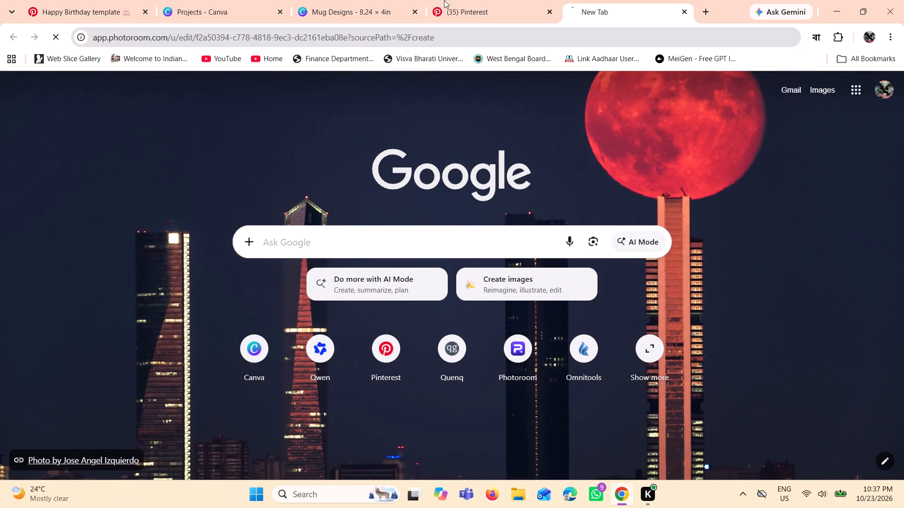
left_click(469, 1)
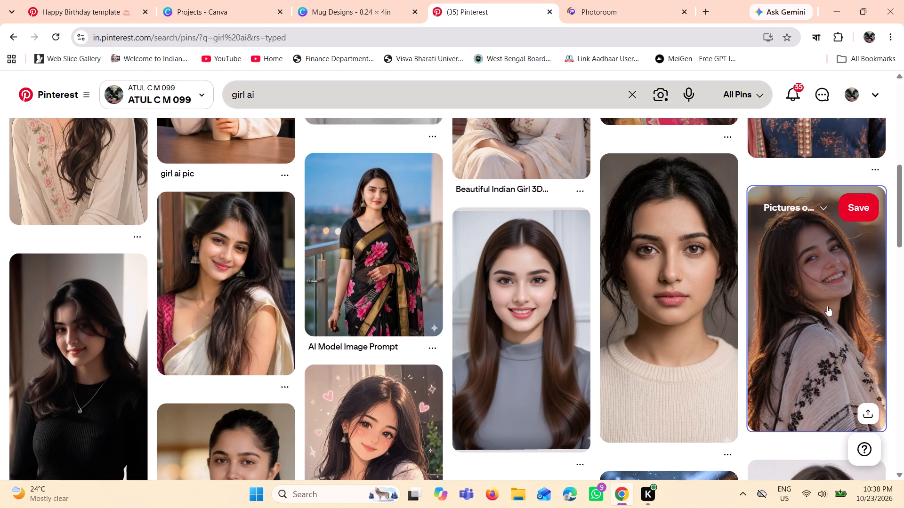
left_click(825, 296)
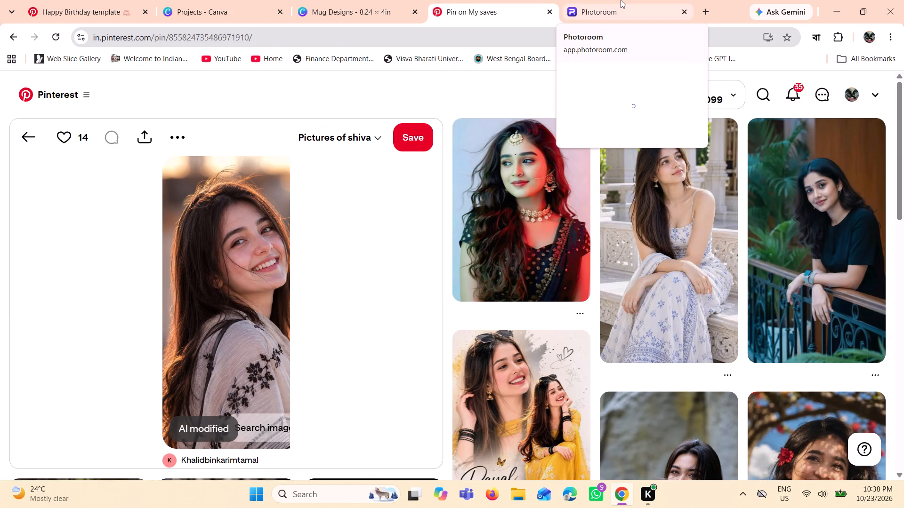
Delete the dark line graphic from the Photoroom canvas, leaving only the transparent background.
left_click(621, 0)
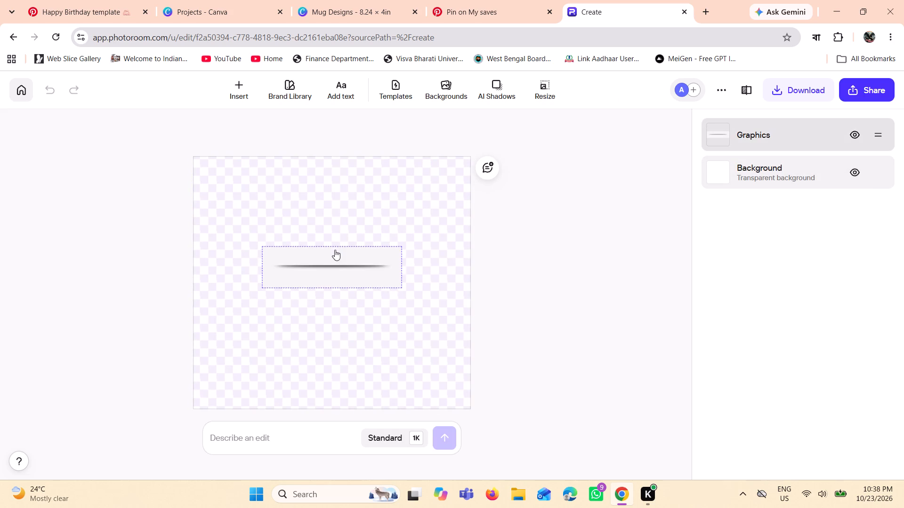
left_click(334, 266)
left_click(324, 228)
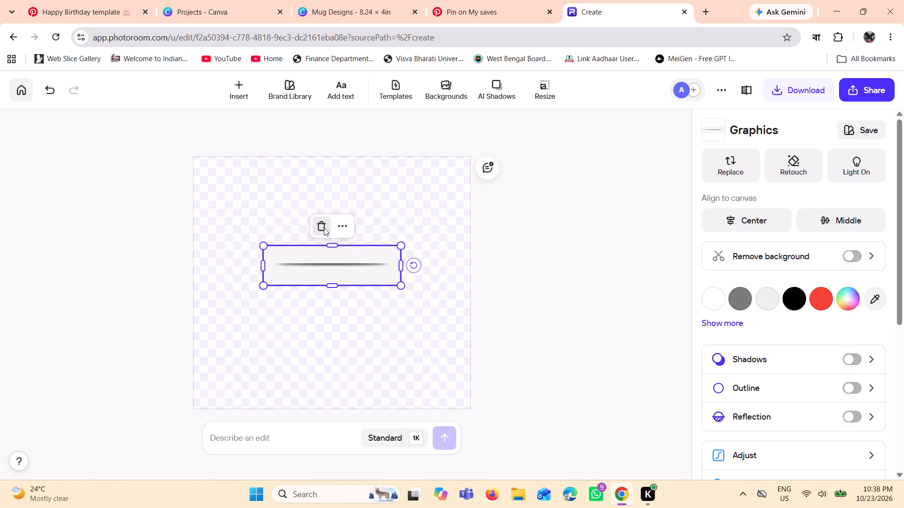
Bring the smiling girl's photo from the Pinterest pin onto the empty Photoroom canvas.
left_click(517, 0)
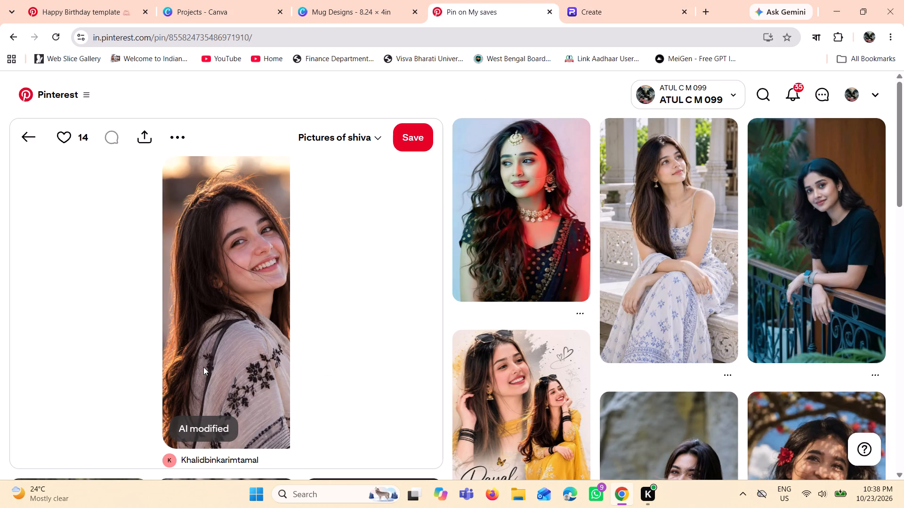
left_click_drag(212, 306, 595, 0)
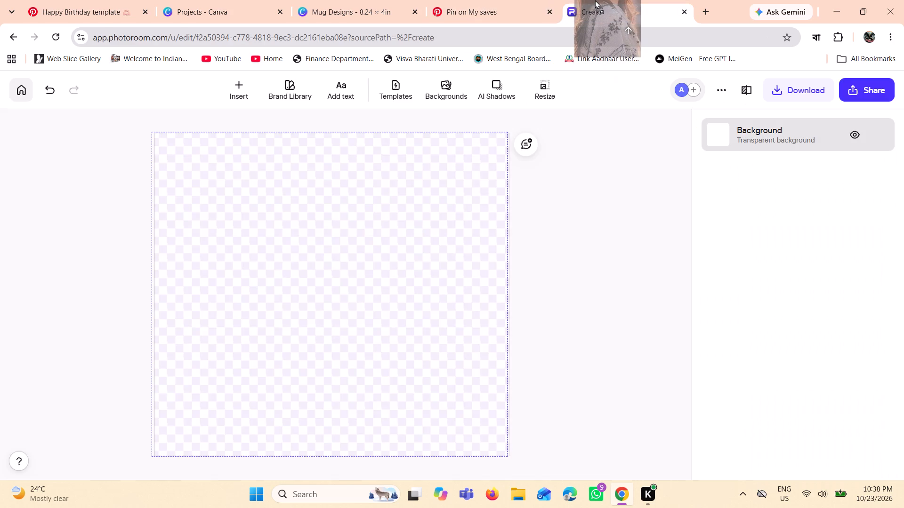
left_click_drag(595, 0, 336, 259)
scroll(586, 246, "down", 4)
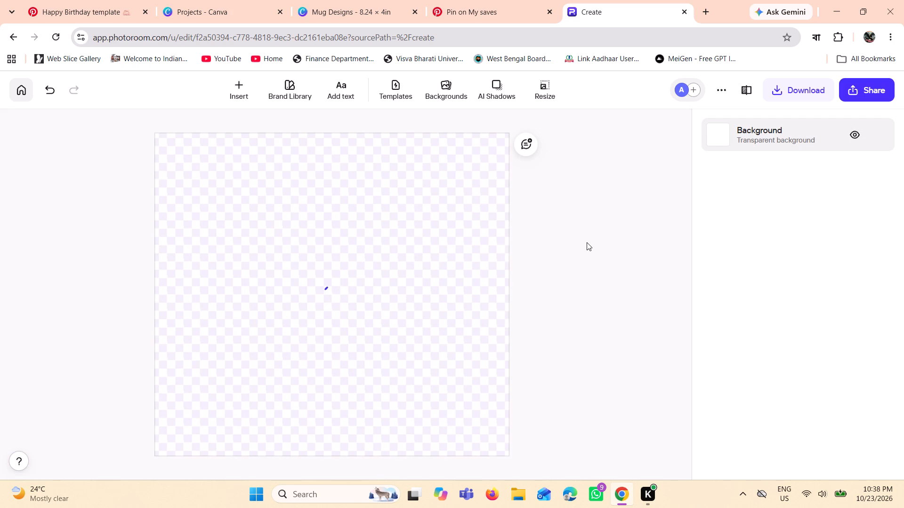
Look through the related portraits under the smiling girl's Pinterest pin for other suitable photos.
left_click(523, 0)
scroll(568, 285, "down", 3)
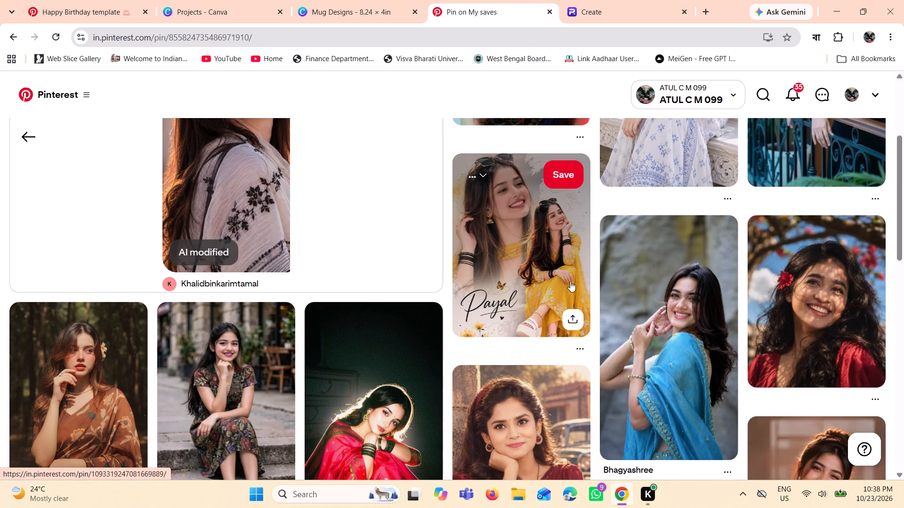
scroll(570, 281, "down", 4)
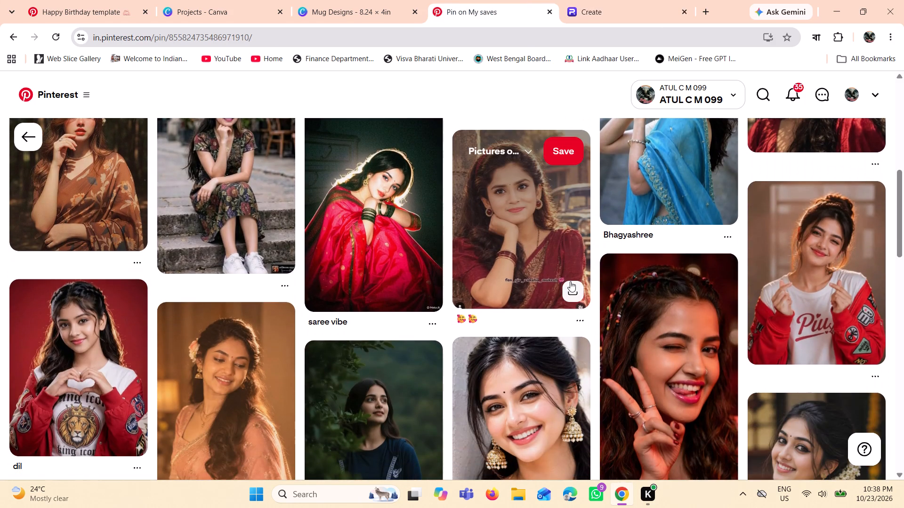
scroll(570, 281, "down", 2)
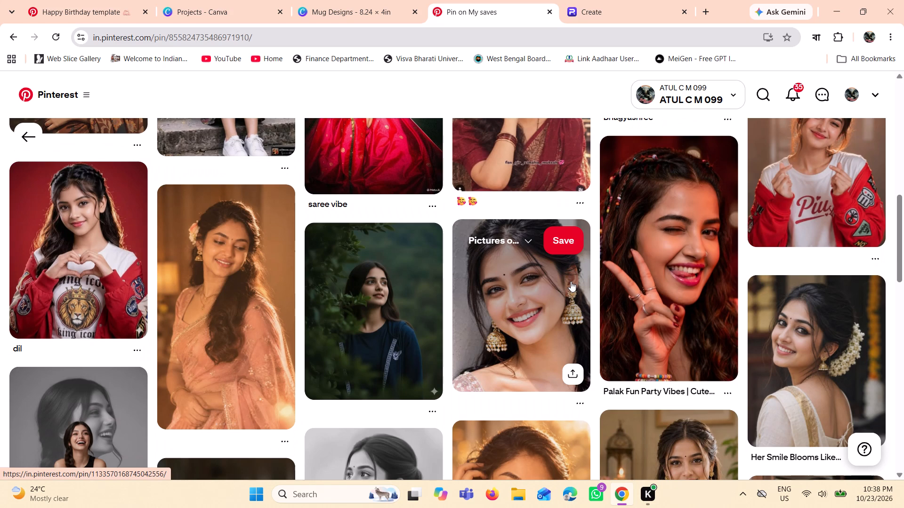
scroll(571, 281, "down", 2)
scroll(507, 292, "down", 3)
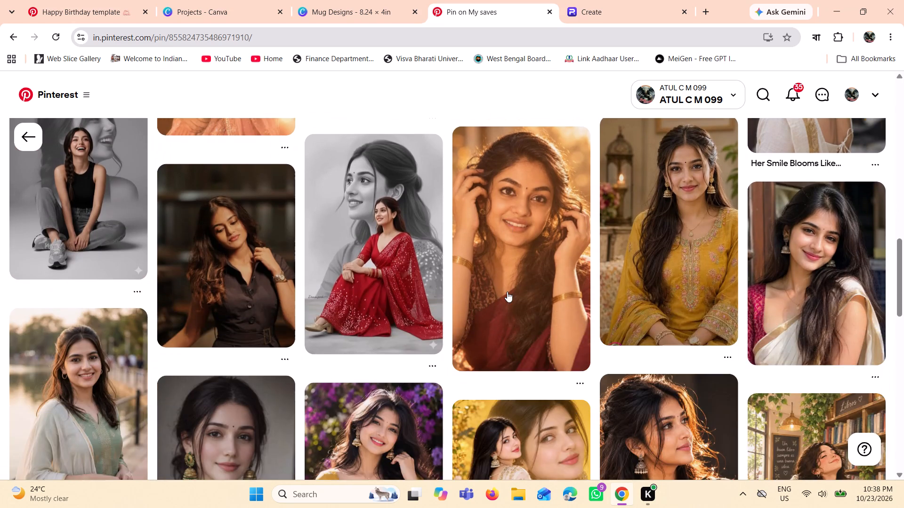
scroll(507, 292, "up", 20)
scroll(507, 292, "up", 8)
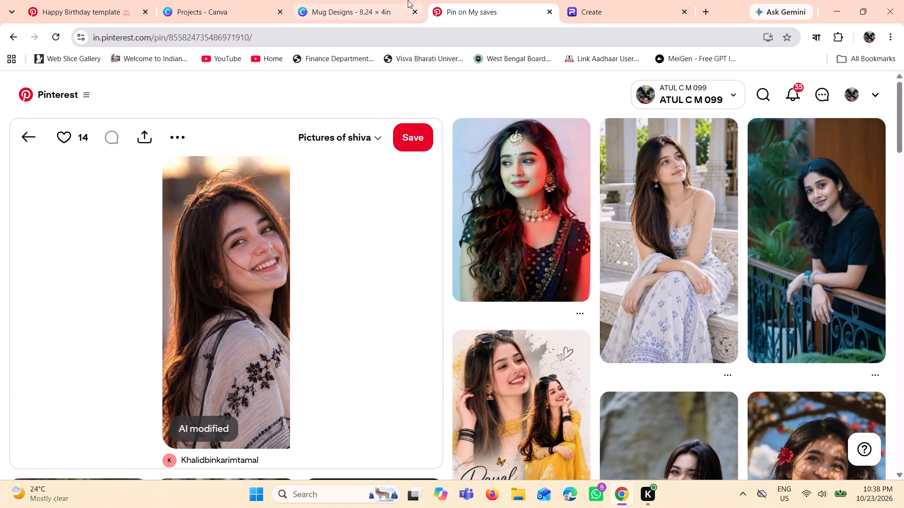
Enlarge the girl's background-free cutout on the Photoroom canvas until it nearly fills the canvas height.
left_click(611, 0)
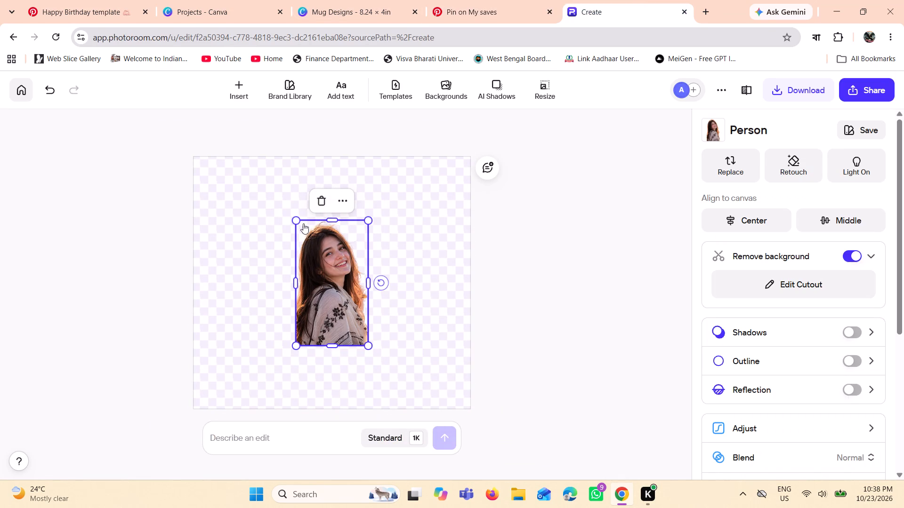
left_click_drag(296, 220, 262, 171)
left_click_drag(371, 345, 404, 402)
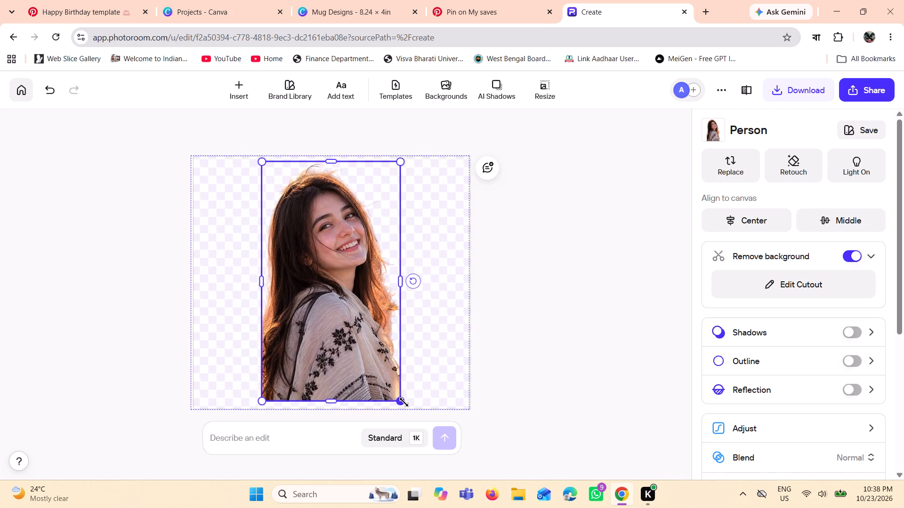
left_click_drag(404, 402, 404, 403)
Download the Photoroom cutout as a PNG named fewfsfe.
left_click(808, 84)
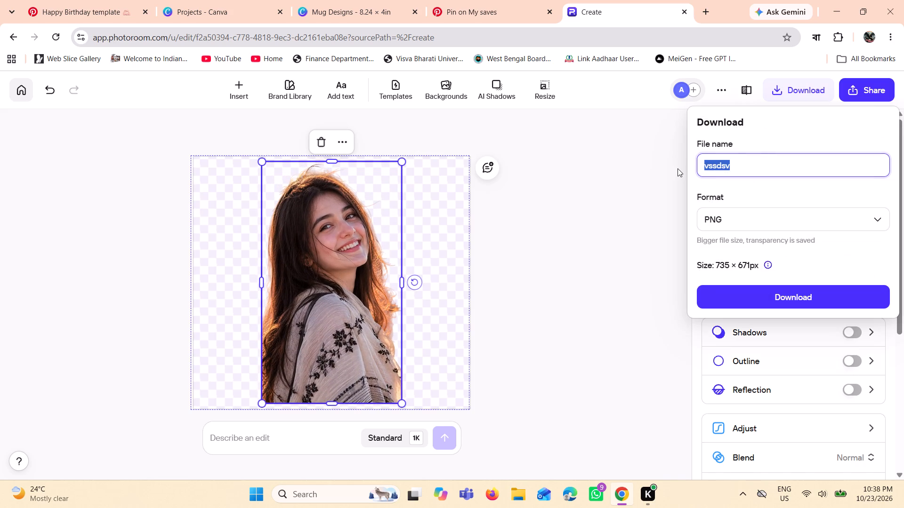
type("fewf")
key("s")
key("f")
key("e")
left_click(796, 290)
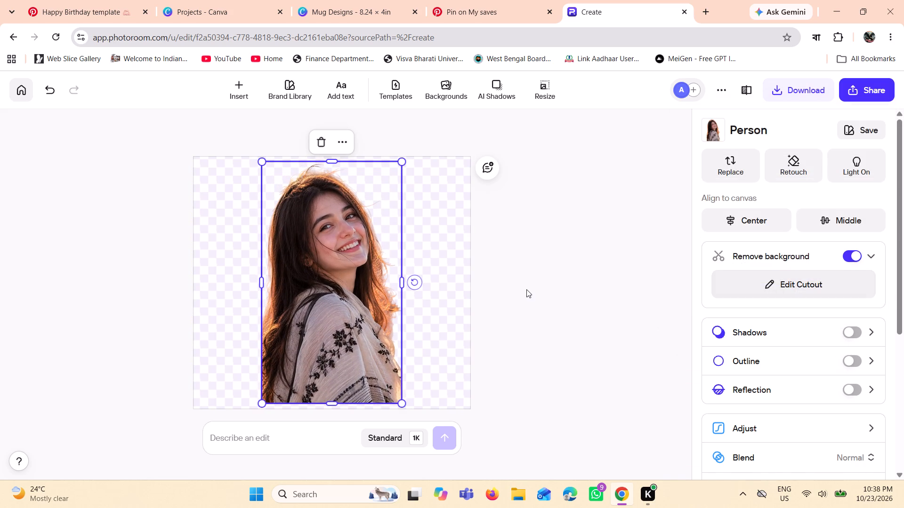
Place the downloaded fewfsfe.png cutout onto page 19 of the Canva Mug Designs file.
left_click_drag(733, 72, 515, 303)
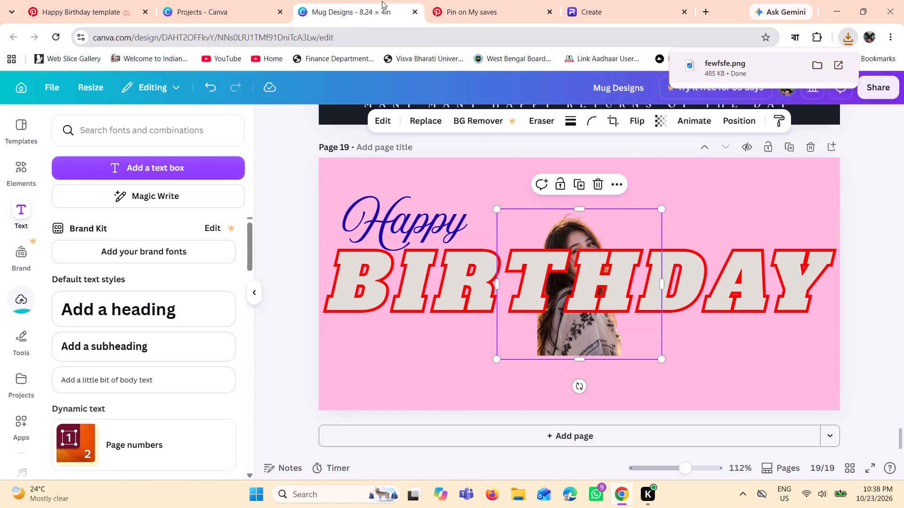
Check the Happy Birthday template and the girl's photo on Pinterest as references, and return to the Canva design.
left_click(74, 0)
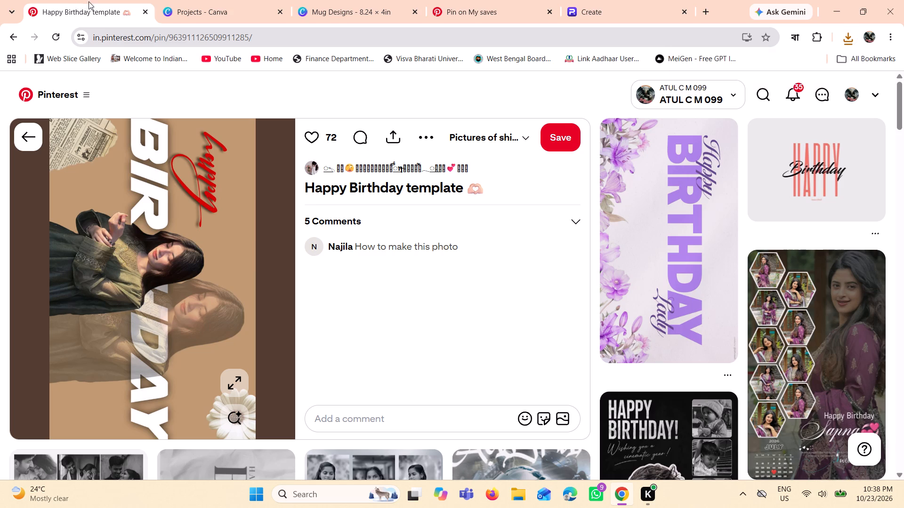
left_click(476, 0)
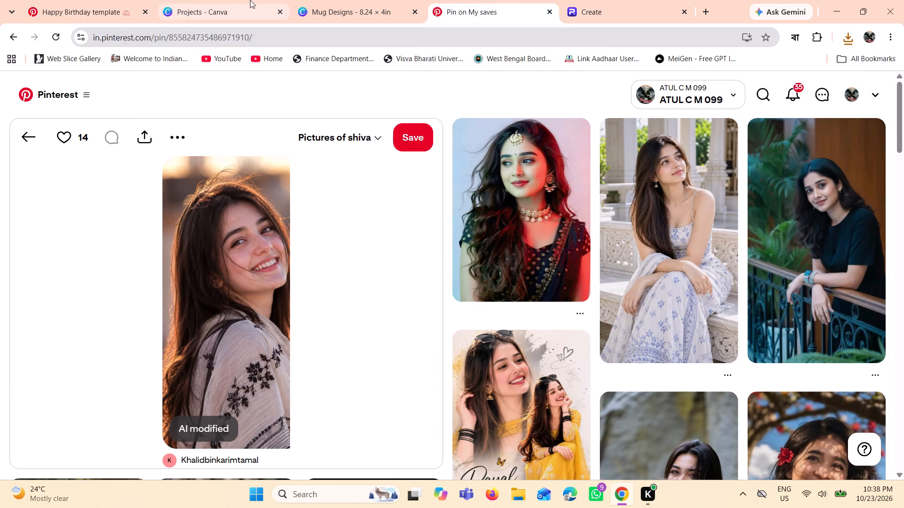
left_click(388, 0)
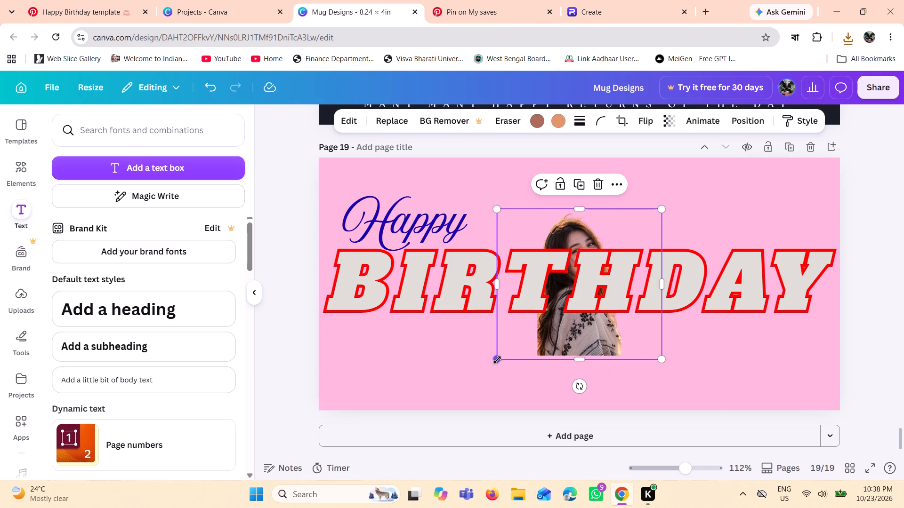
Crop the empty transparent margins off both sides of the girl's photo on page 19.
left_click_drag(498, 284, 533, 297)
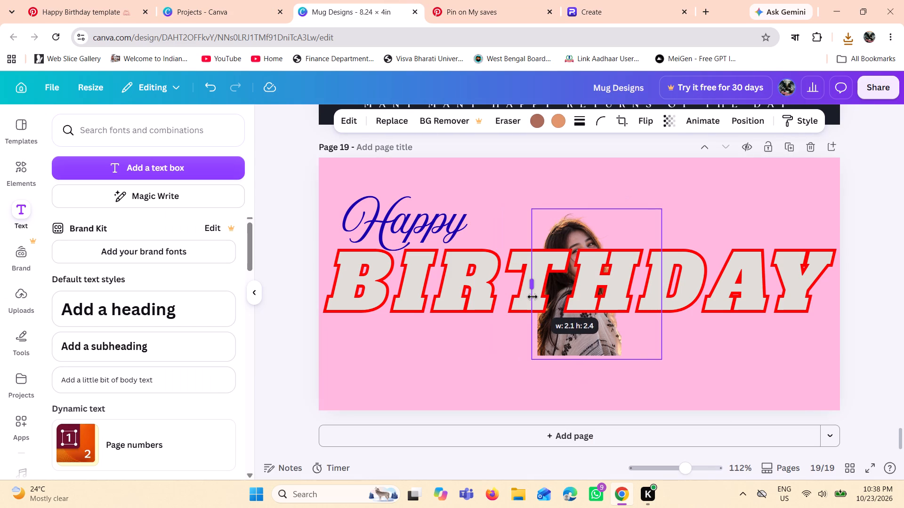
left_click_drag(533, 297, 535, 299)
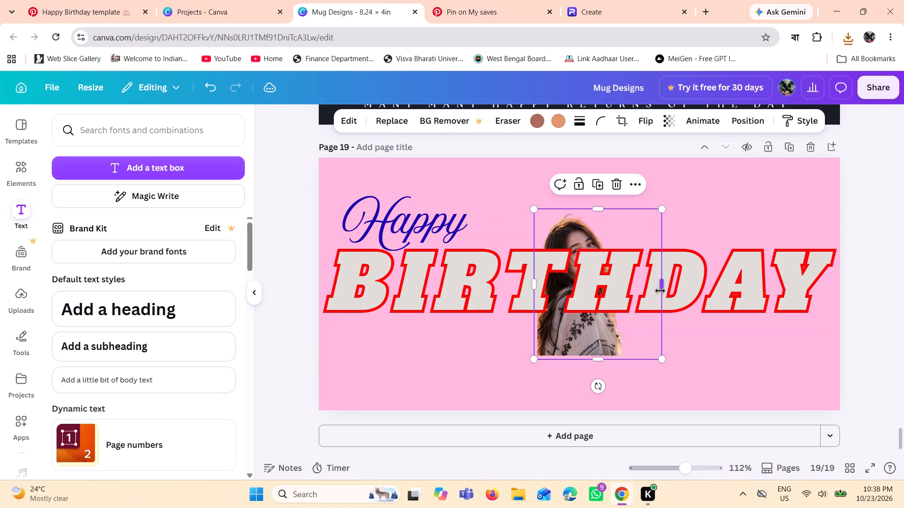
left_click_drag(661, 289, 624, 307)
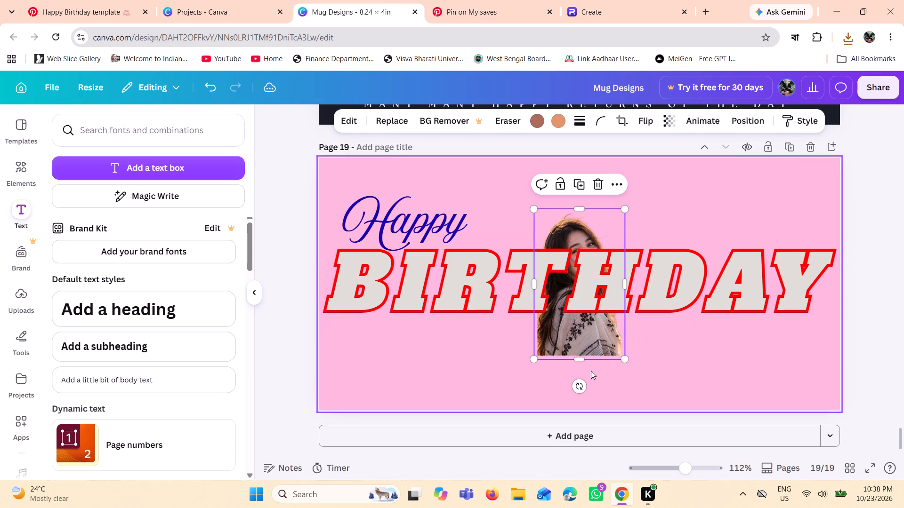
Select the girl's photo behind the BIRTHDAY text, enlarge it, and crop it at the page's bottom edge to about 2.2 × 3.6 in.
left_click_drag(862, 273, 834, 267)
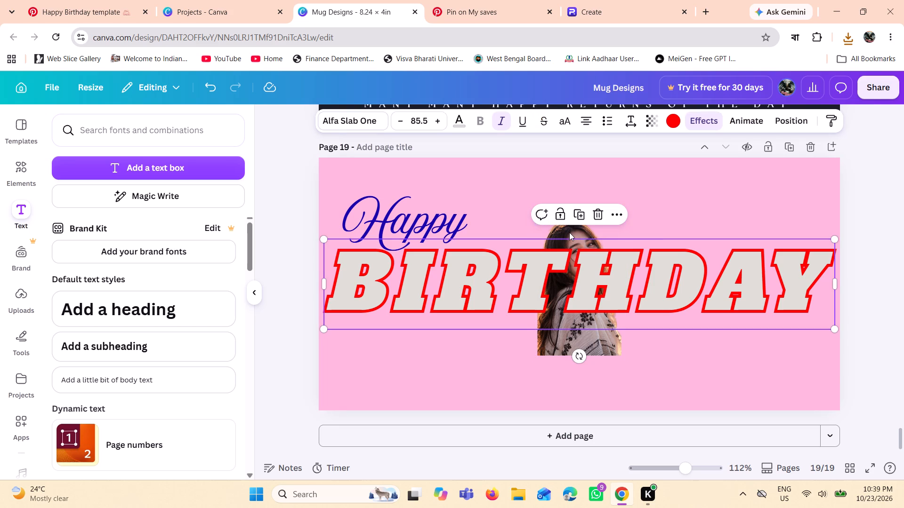
key("alt+1")
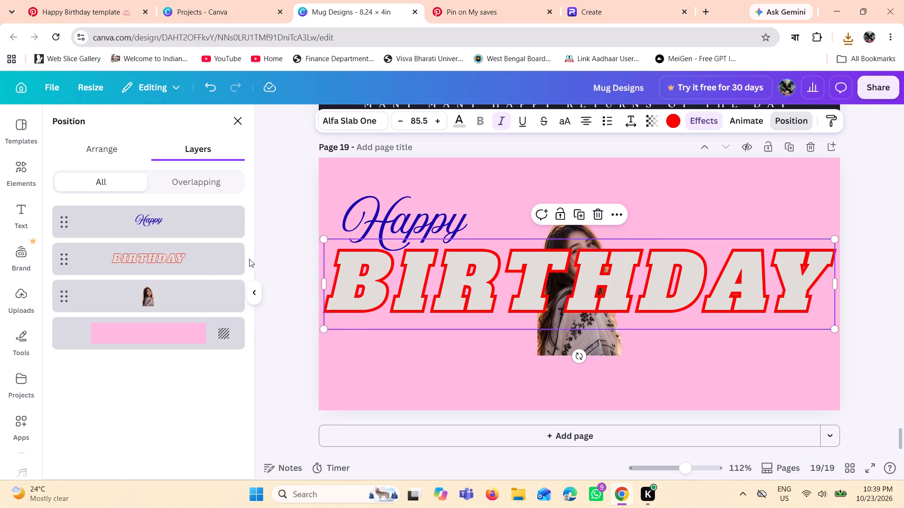
left_click(147, 297)
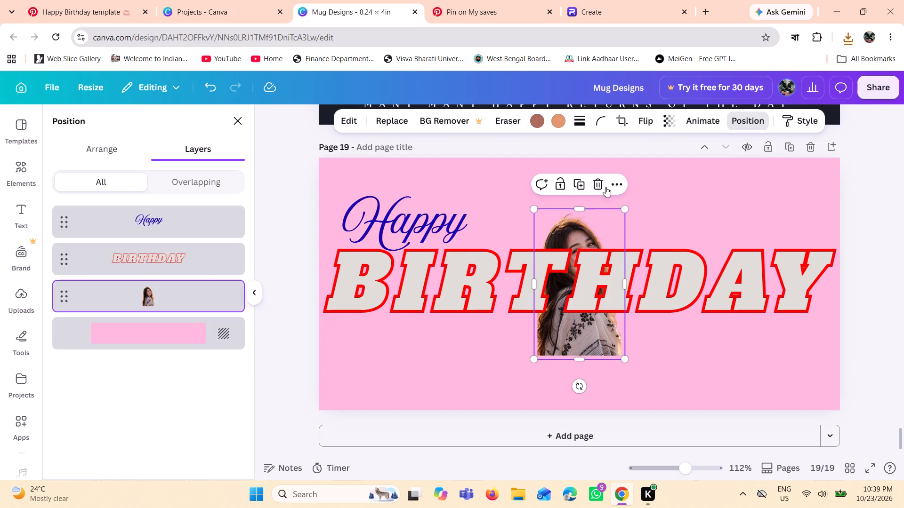
left_click_drag(536, 210, 506, 177)
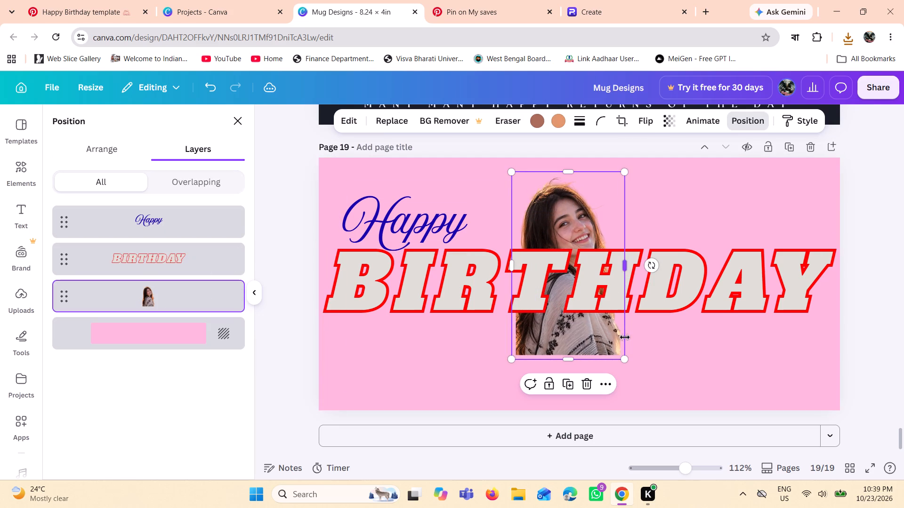
left_click_drag(626, 359, 665, 397)
left_click_drag(603, 355, 600, 365)
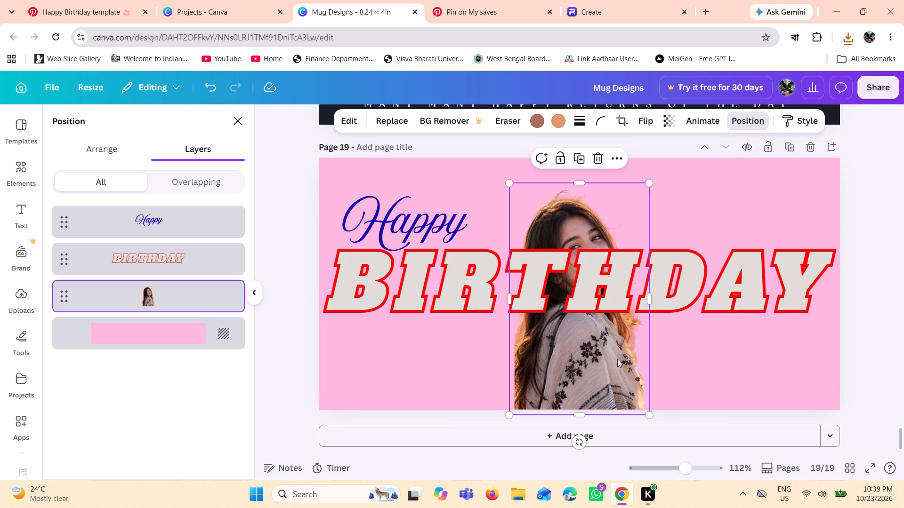
left_click_drag(581, 416, 581, 412)
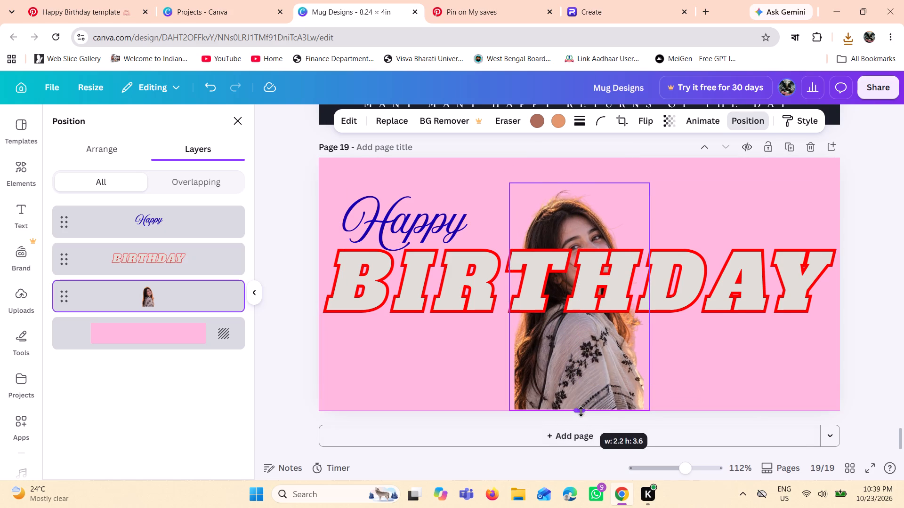
left_click_drag(581, 412, 581, 410)
Move the girl's photo behind the D and A of BIRTHDAY and enlarge it to about 2.4 × 4 in.
left_click(603, 354)
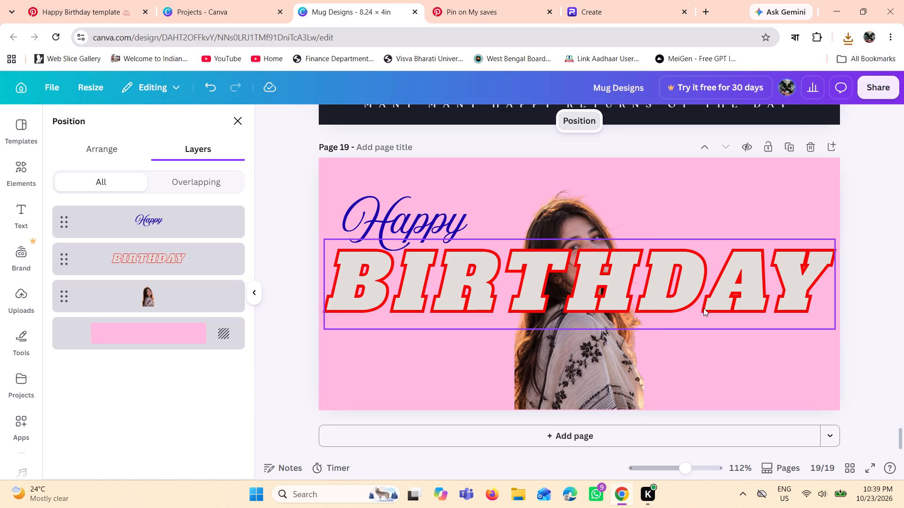
left_click_drag(603, 365, 706, 365)
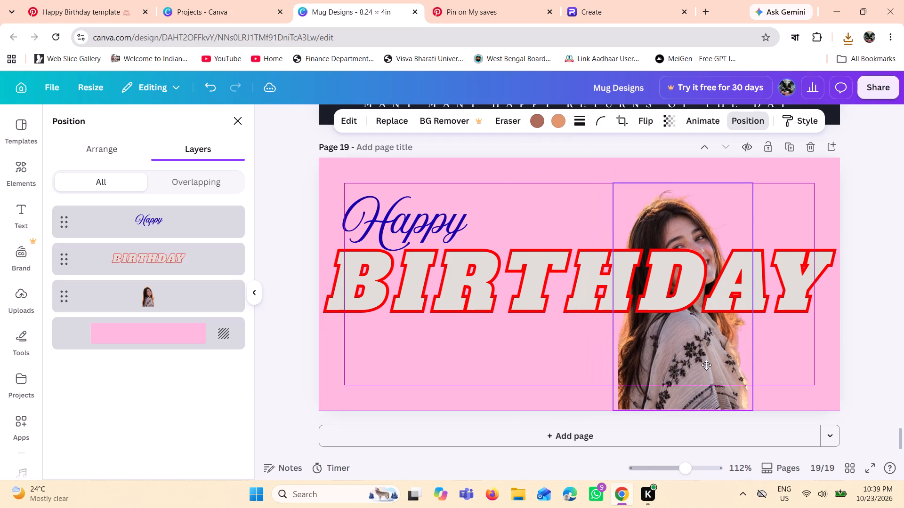
left_click_drag(706, 365, 706, 363)
left_click_drag(753, 182, 765, 158)
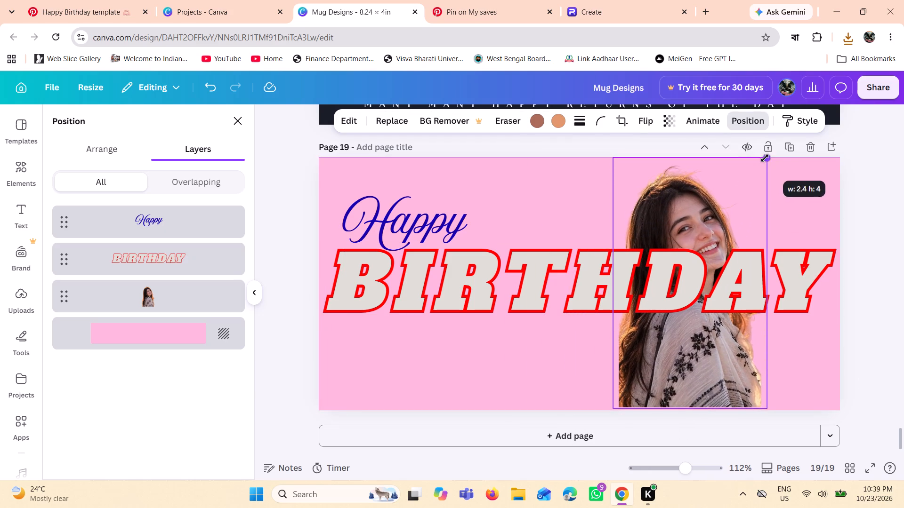
left_click_drag(765, 158, 763, 159)
left_click_drag(699, 351, 698, 356)
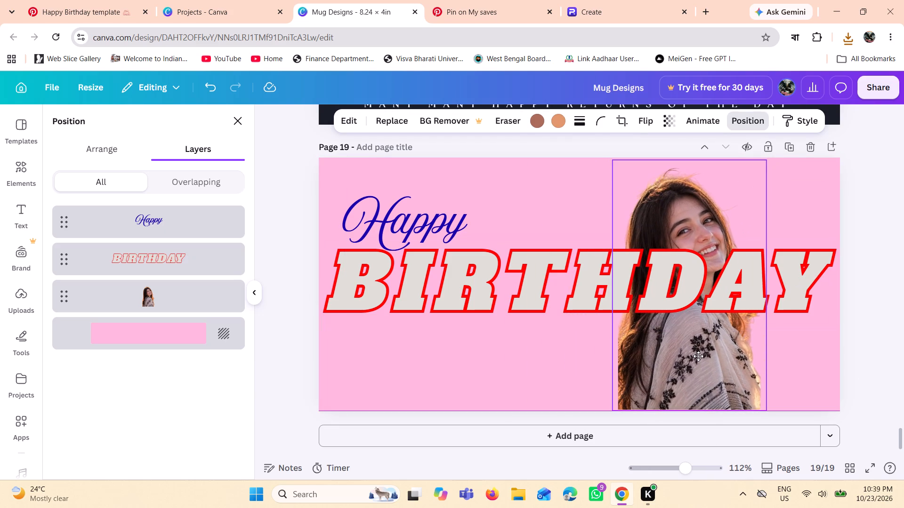
left_click_drag(698, 356, 700, 357)
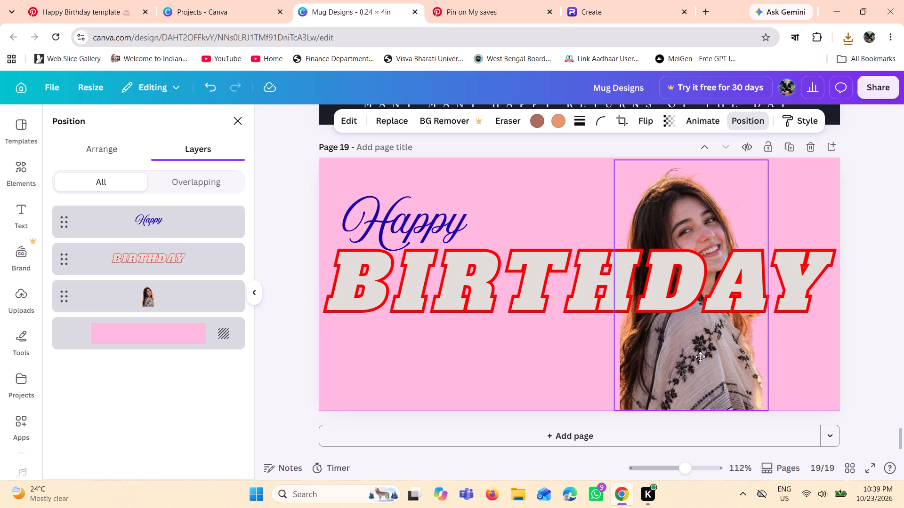
left_click_drag(700, 357, 701, 358)
Trim the photo's bottom to the page edge, scale it to full page height, and shift it behind the letters HDA of BIRTHDAY.
left_click_drag(693, 412, 693, 409)
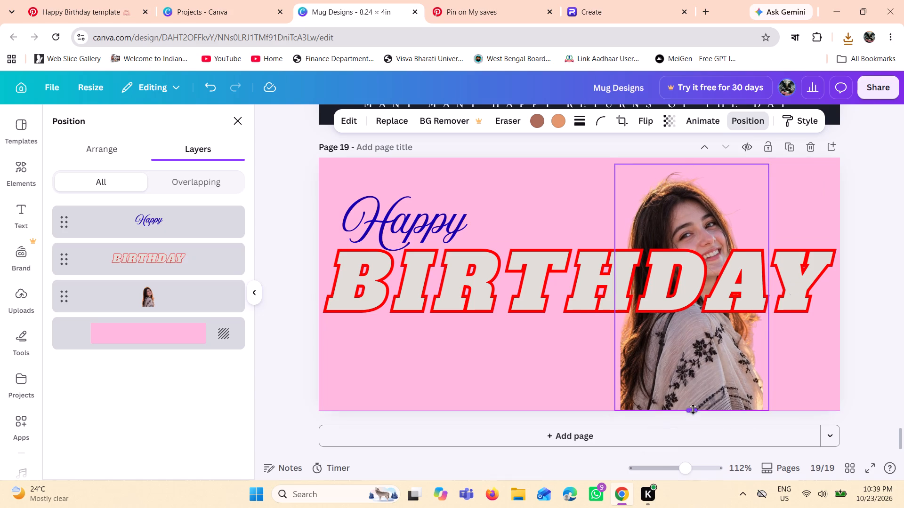
left_click_drag(693, 409, 693, 408)
left_click_drag(770, 166, 770, 165)
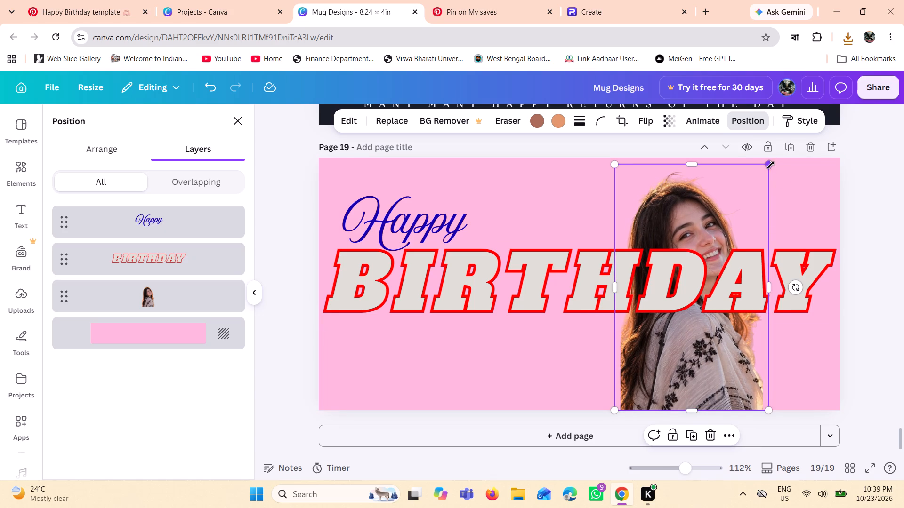
left_click_drag(770, 165, 774, 160)
left_click_drag(710, 355, 703, 354)
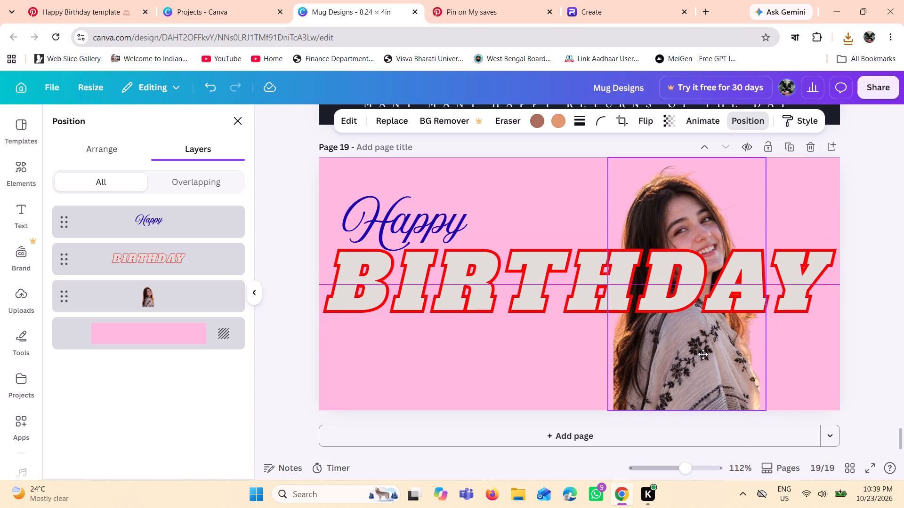
left_click_drag(703, 354, 681, 354)
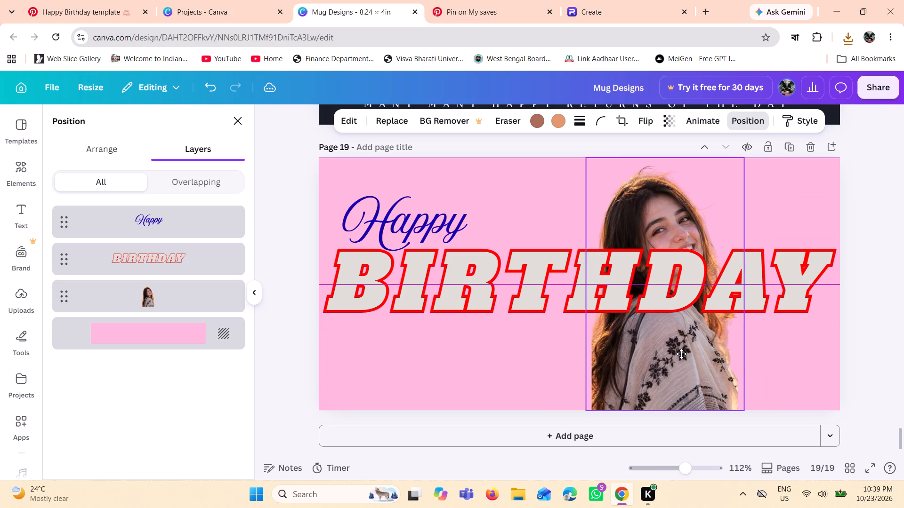
left_click_drag(681, 354, 678, 353)
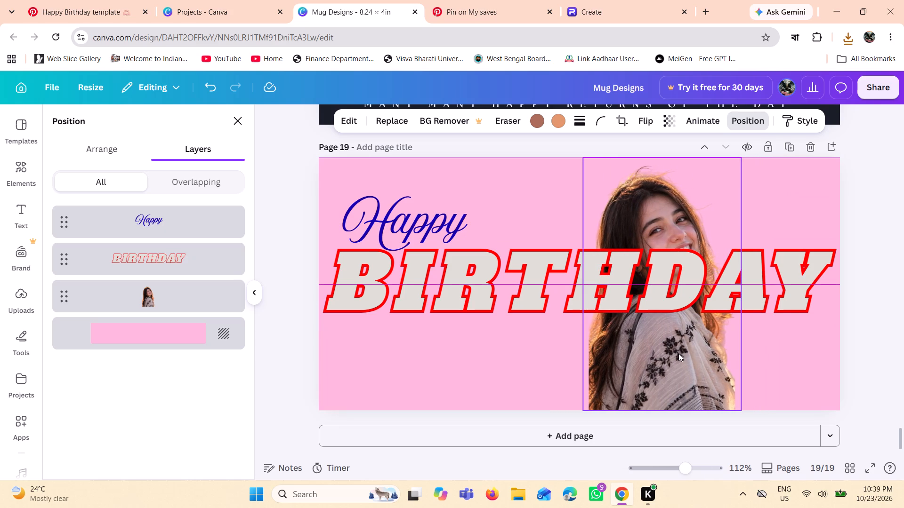
Set the girl's photo transparency to 68.
left_click(672, 116)
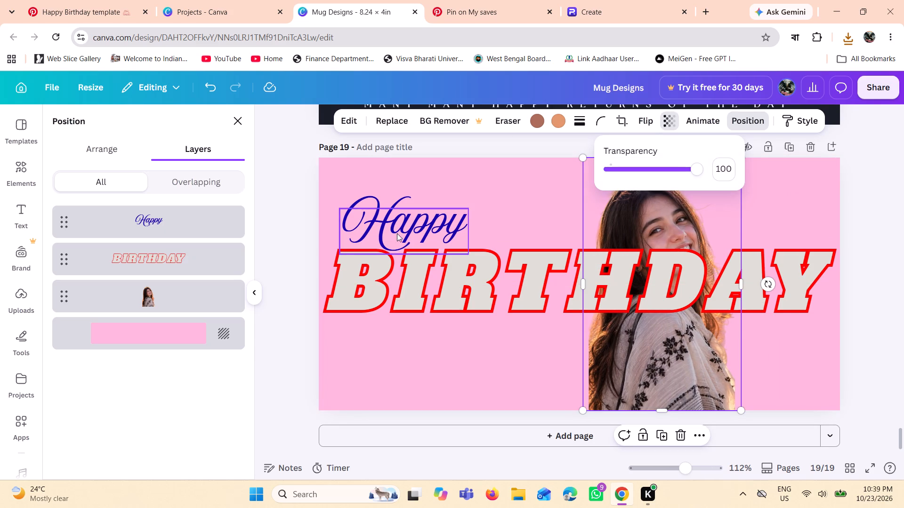
left_click_drag(700, 170, 673, 177)
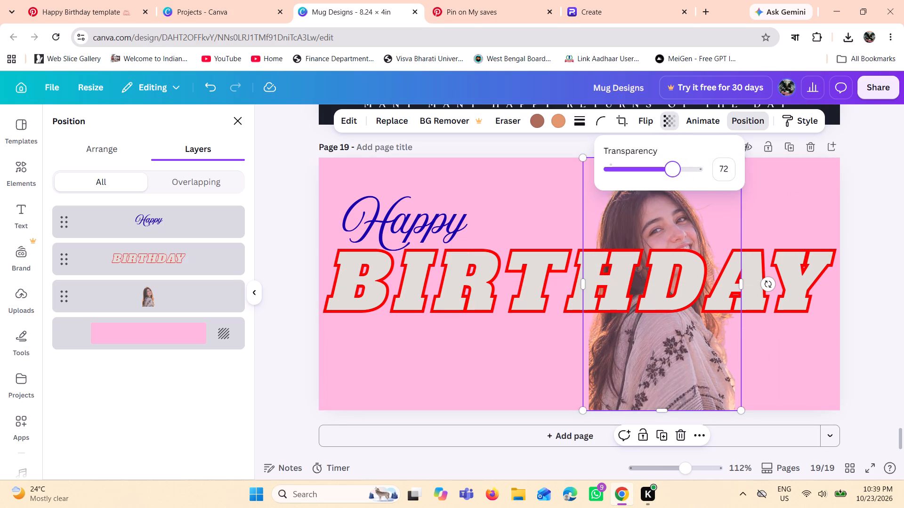
left_click_drag(673, 177, 670, 178)
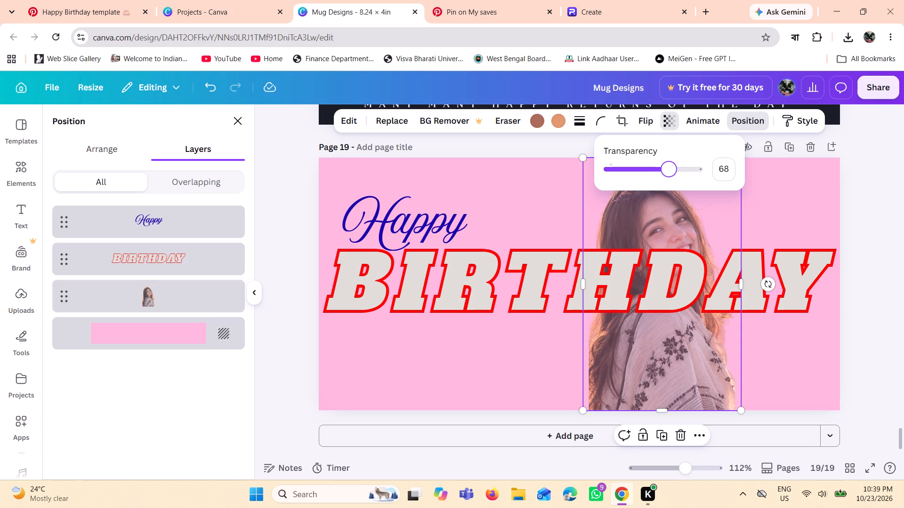
Reduce the girl's photo transparency value to 60.
left_click_drag(670, 178, 664, 178)
left_click_drag(664, 178, 662, 178)
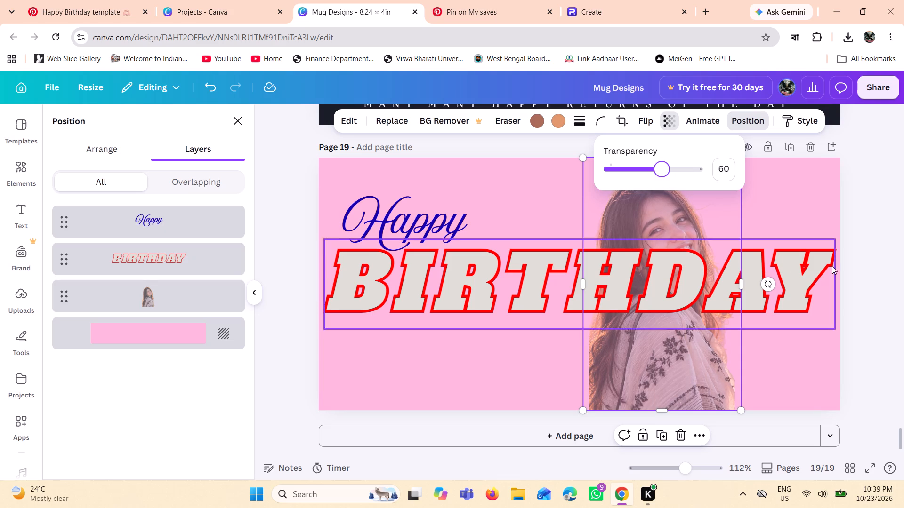
left_click(879, 249)
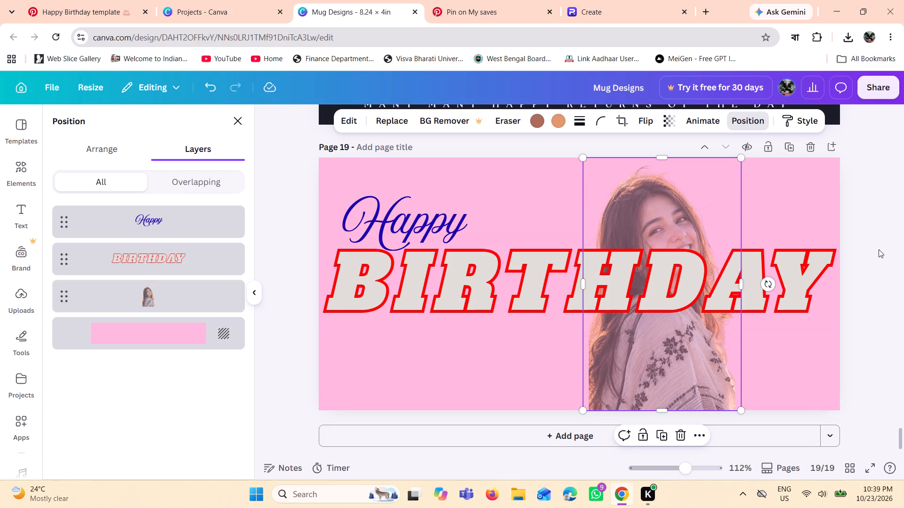
left_click(879, 249)
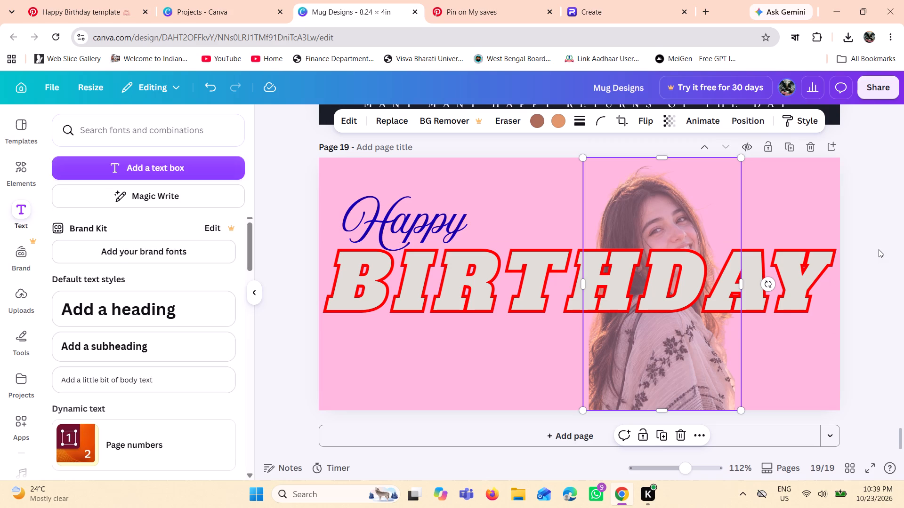
Duplicate the girl's photo, place the copy over the T of BIRTHDAY, and shrink it below full page height, using the Pinterest template as reference.
key("ctrl+c")
key("ctrl+v")
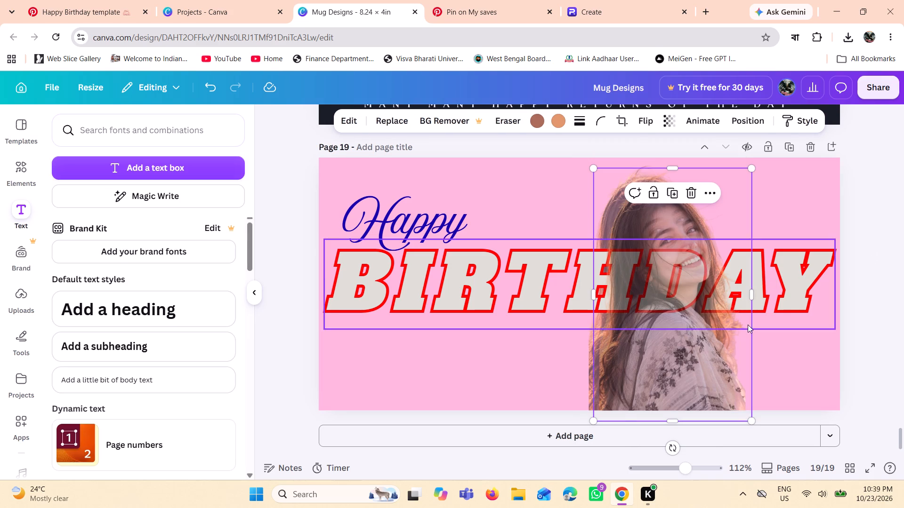
left_click_drag(682, 353, 578, 344)
left_click_drag(647, 158, 627, 198)
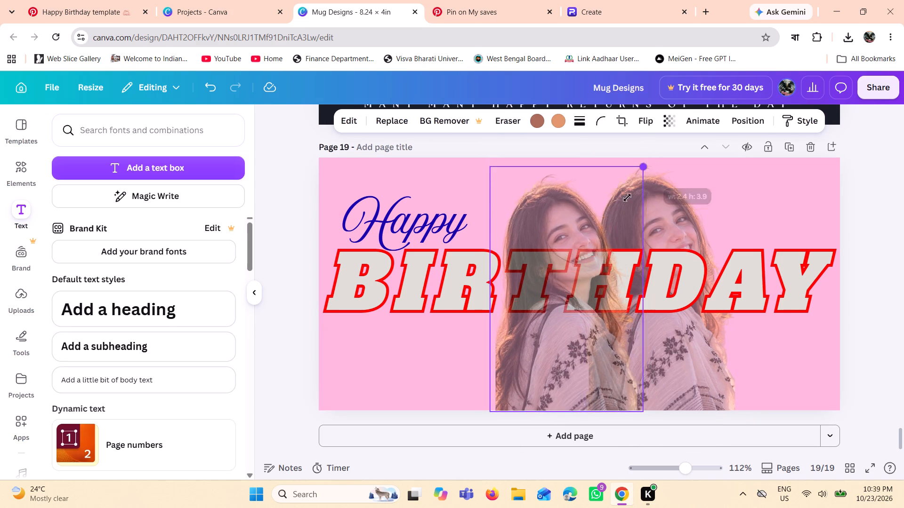
left_click_drag(627, 198, 616, 216)
left_click(73, 0)
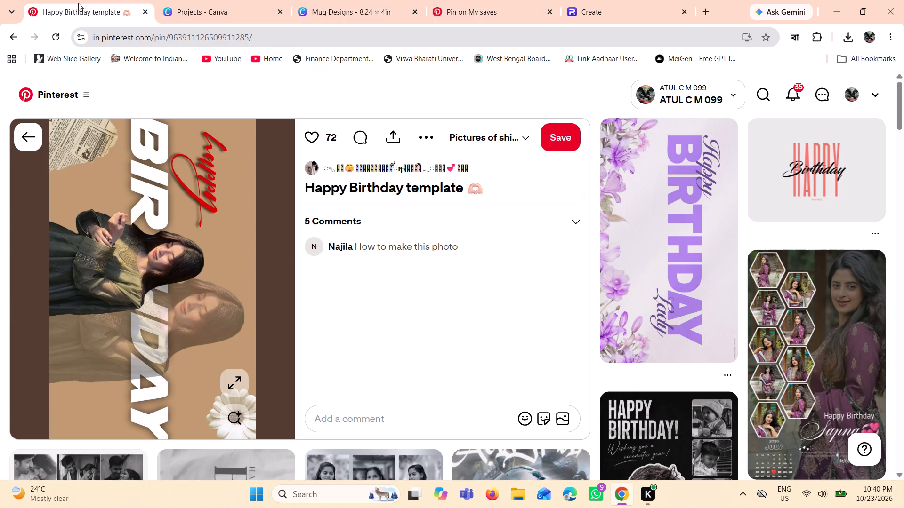
left_click(334, 0)
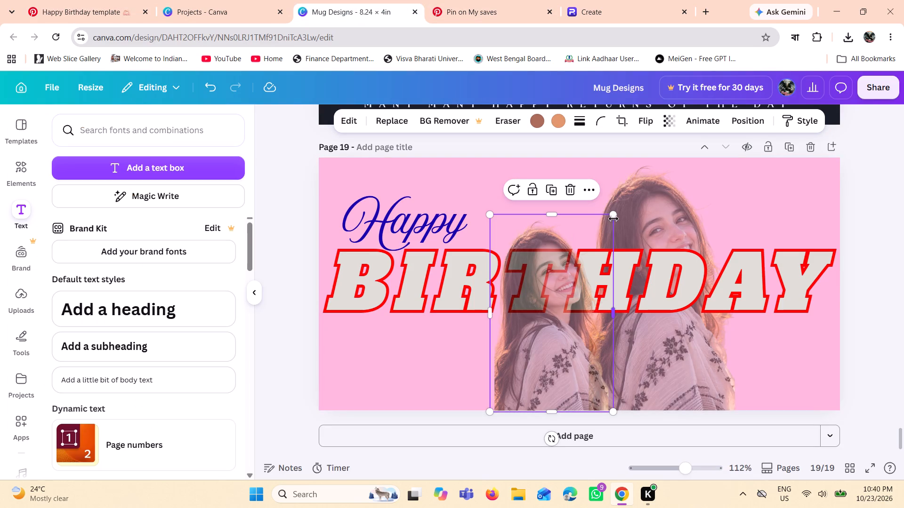
left_click_drag(613, 216, 626, 208)
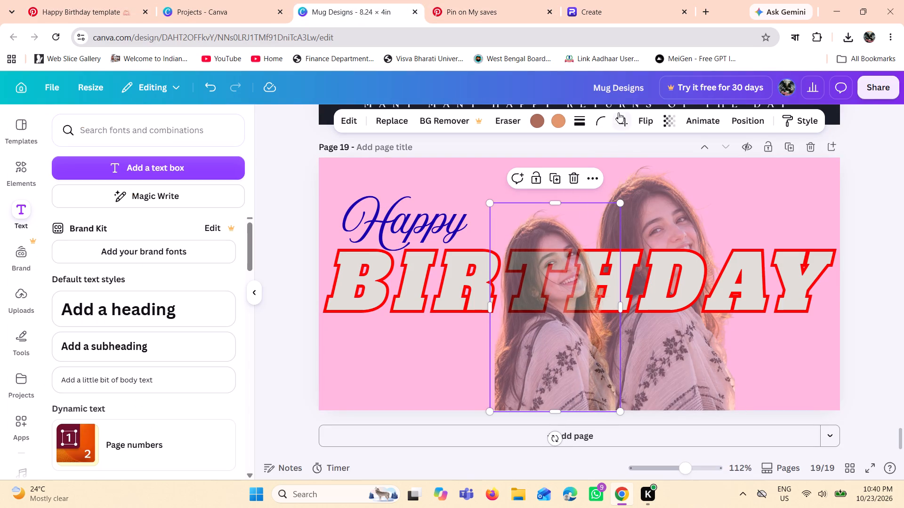
Set the smaller front photo's transparency value to 100 and enlarge it very slightly.
left_click(682, 116)
left_click(669, 121)
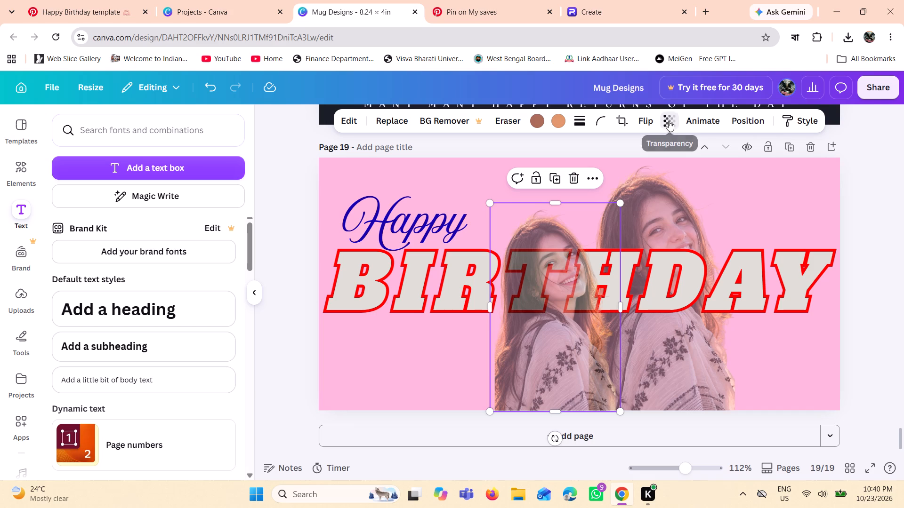
left_click_drag(664, 169, 779, 174)
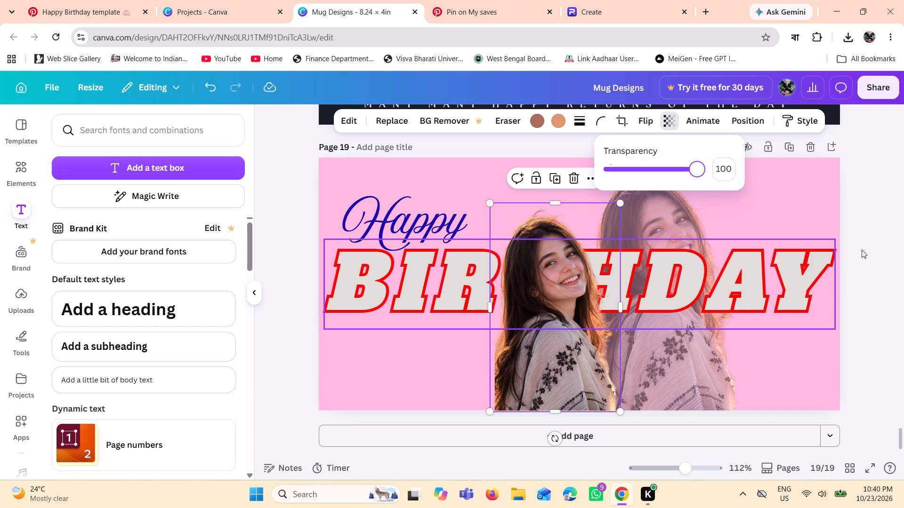
left_click(622, 203)
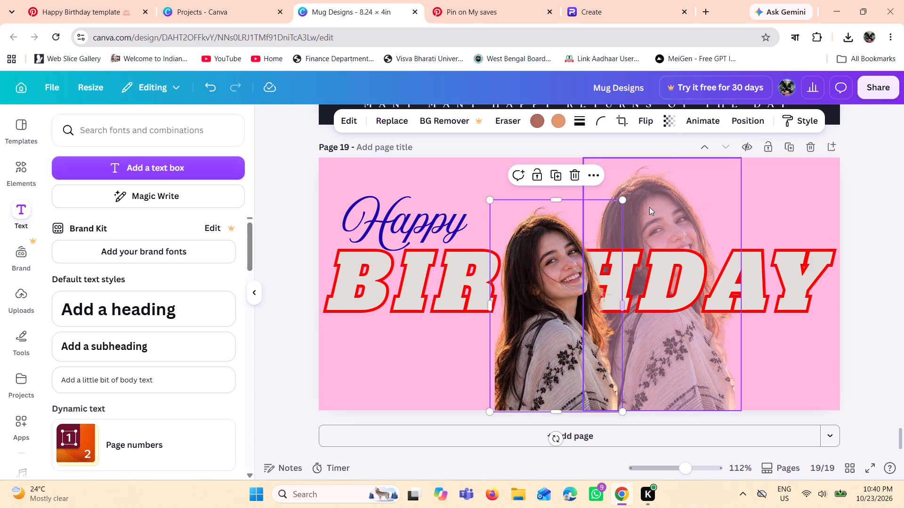
Enlarge the faded photo to about 2.5 × 4.1 in and shift it behind H and D, closer to the front photo, matching the Pinterest template.
left_click(649, 207)
left_click_drag(739, 158, 742, 151)
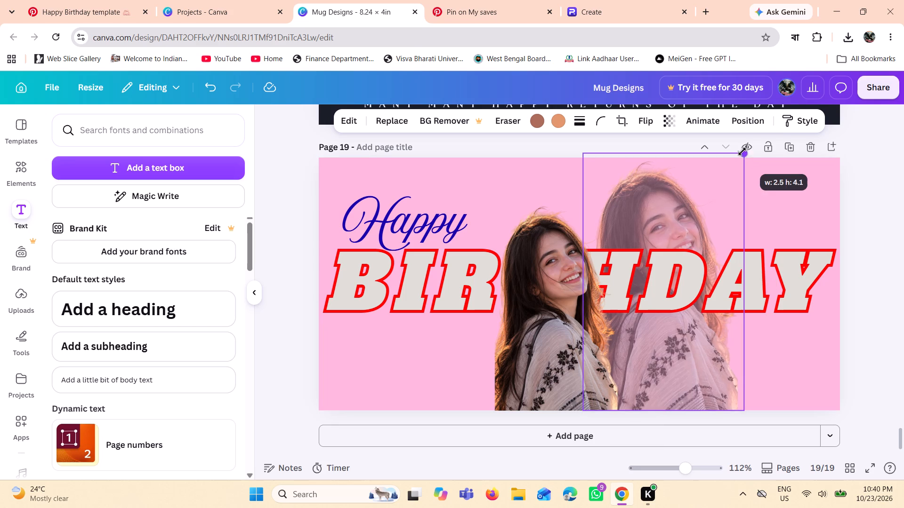
left_click_drag(742, 151, 742, 148)
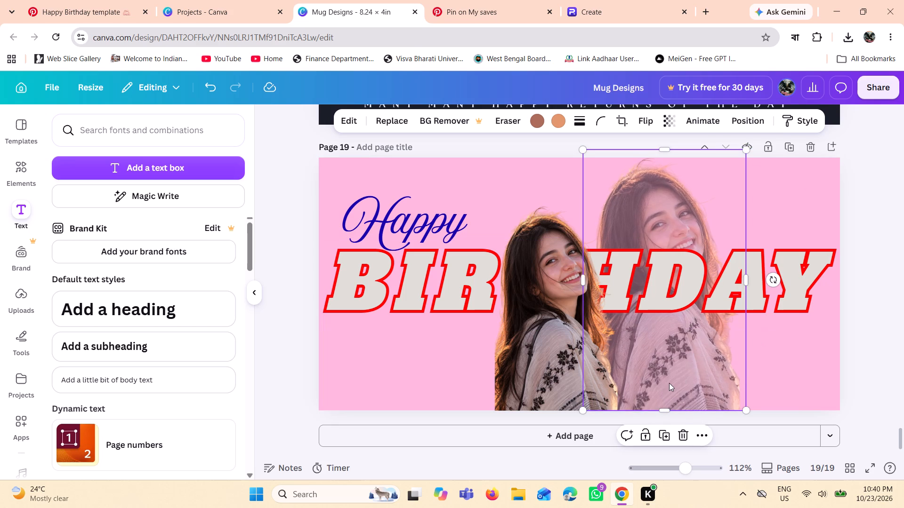
left_click_drag(671, 383, 639, 381)
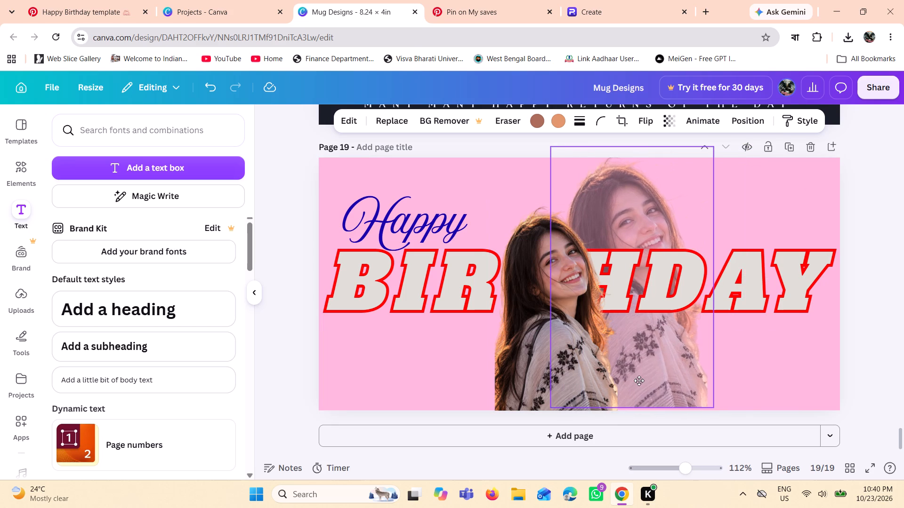
left_click_drag(639, 381, 638, 381)
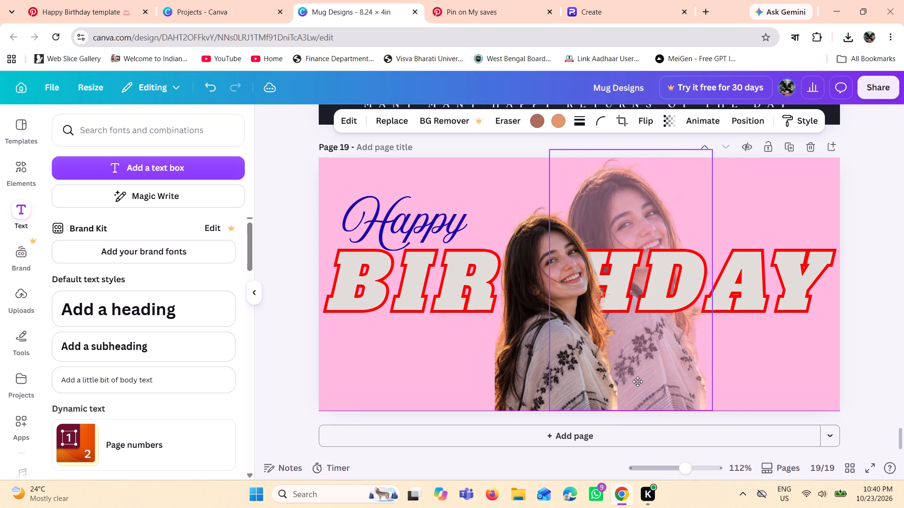
left_click_drag(638, 381, 634, 381)
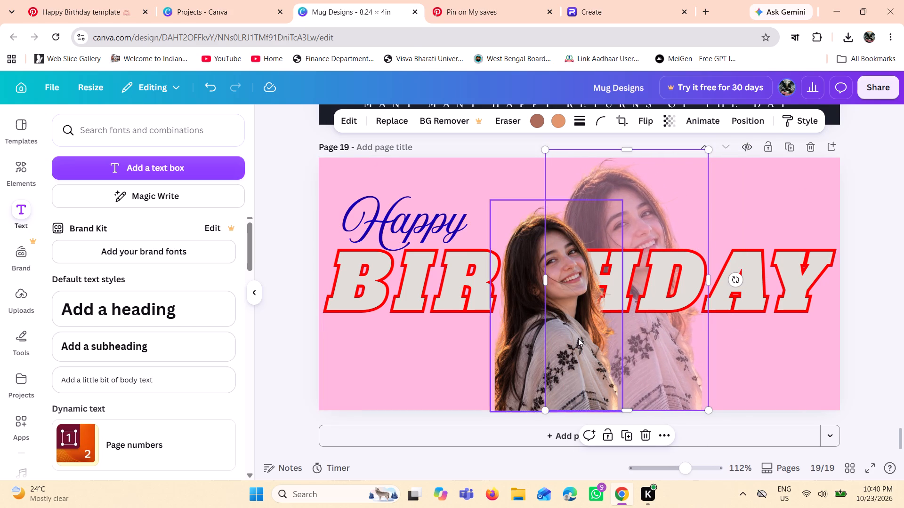
left_click(93, 0)
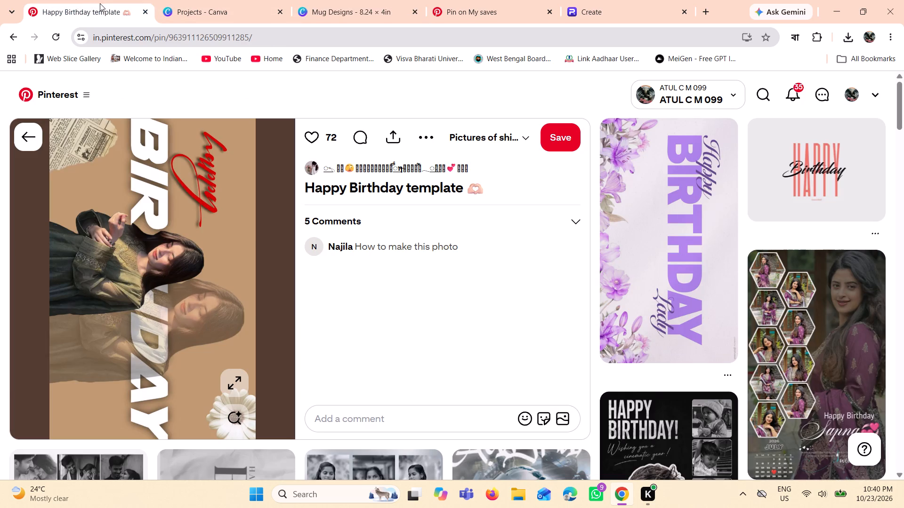
left_click(339, 0)
left_click_drag(658, 372, 662, 372)
left_click(882, 318)
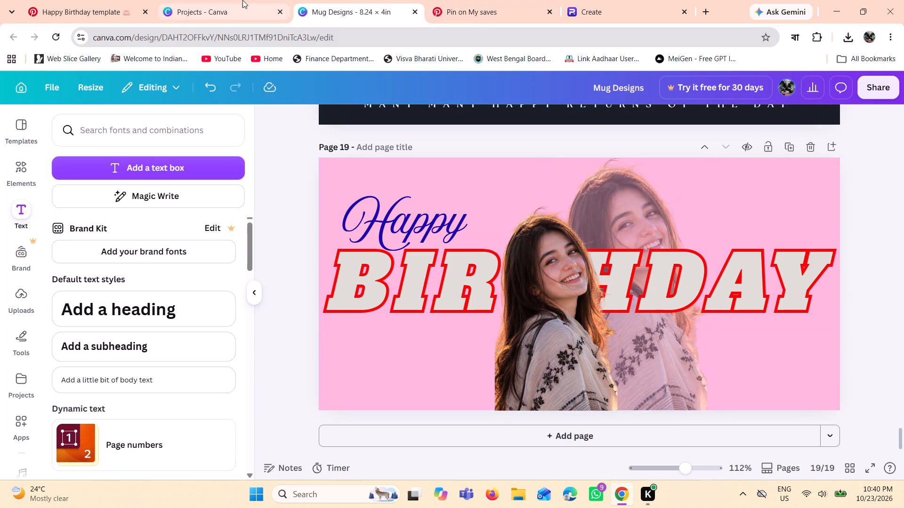
Check the Pinterest template again, duplicate the Happy text, and move the copy just below the letters DAY of BIRTHDAY.
left_click(242, 0)
left_click(365, 0)
left_click(58, 0)
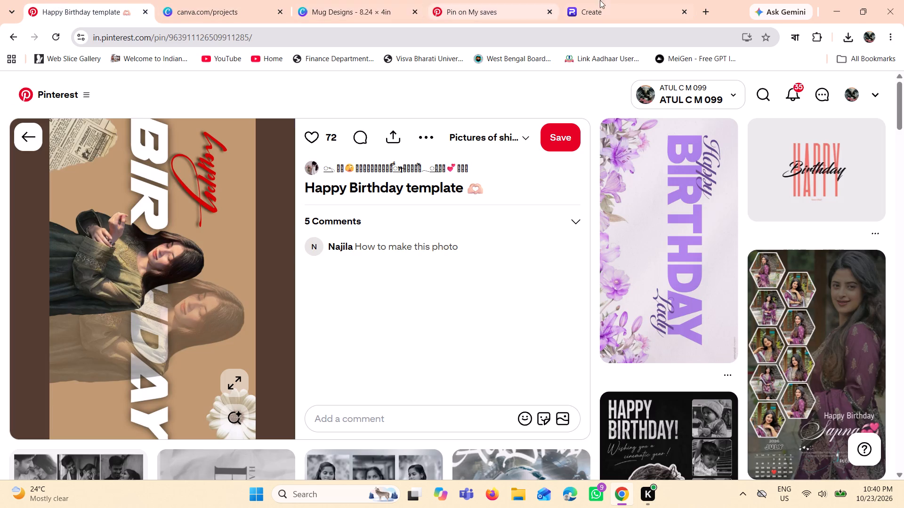
left_click(340, 0)
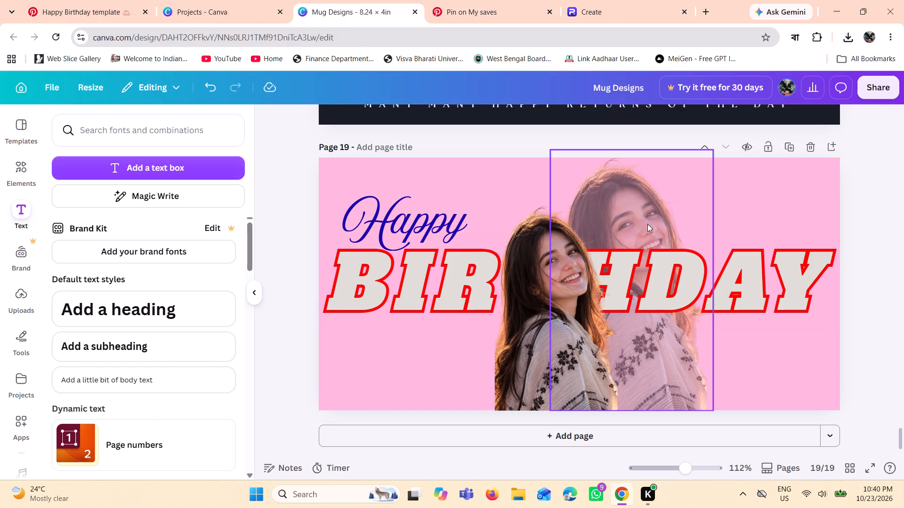
left_click(869, 367)
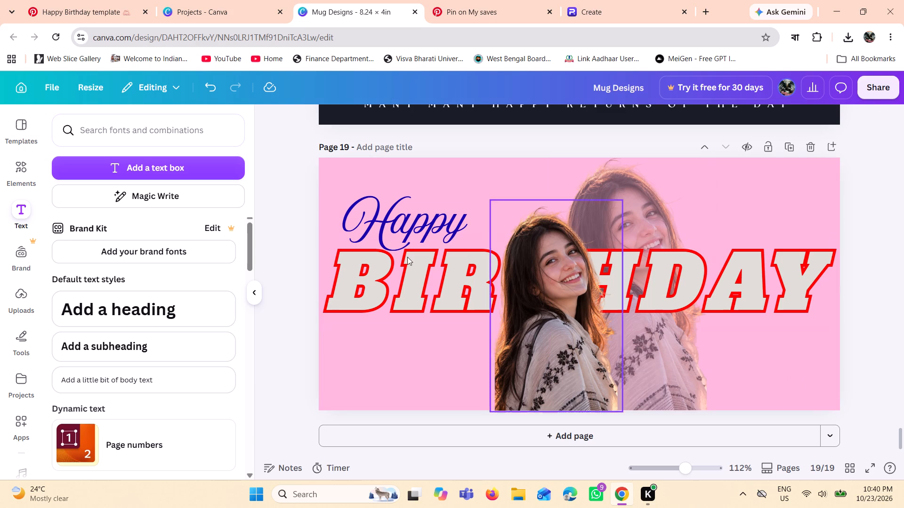
left_click(379, 228)
key("ctrl+c")
key("ctrl+v")
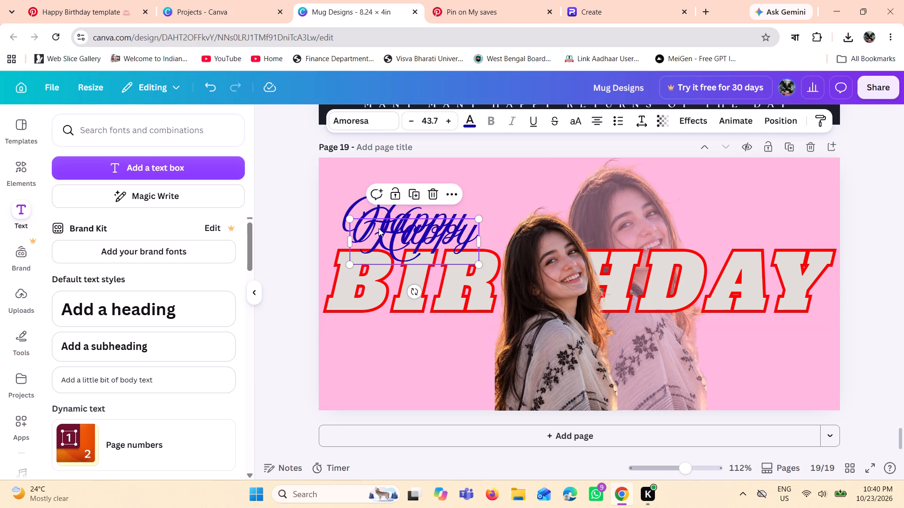
left_click(384, 232)
left_click(384, 232)
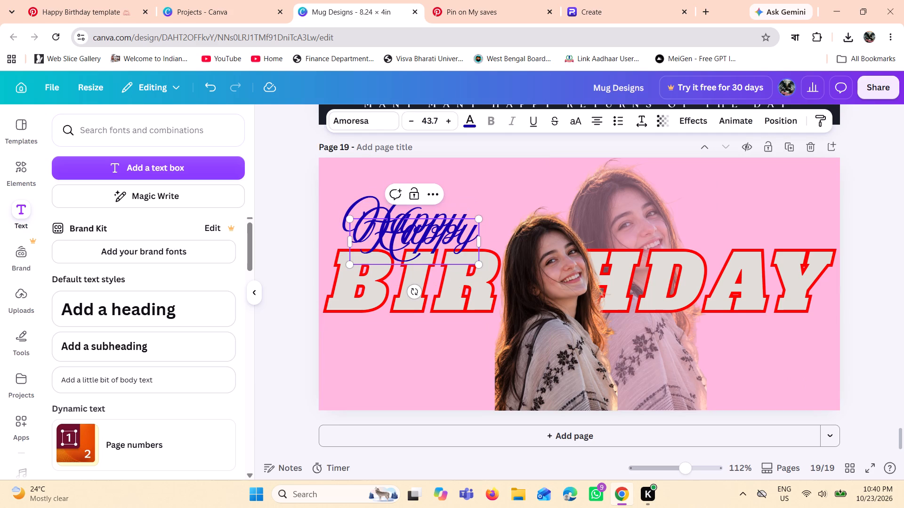
left_click(387, 234)
left_click_drag(294, 347, 304, 338)
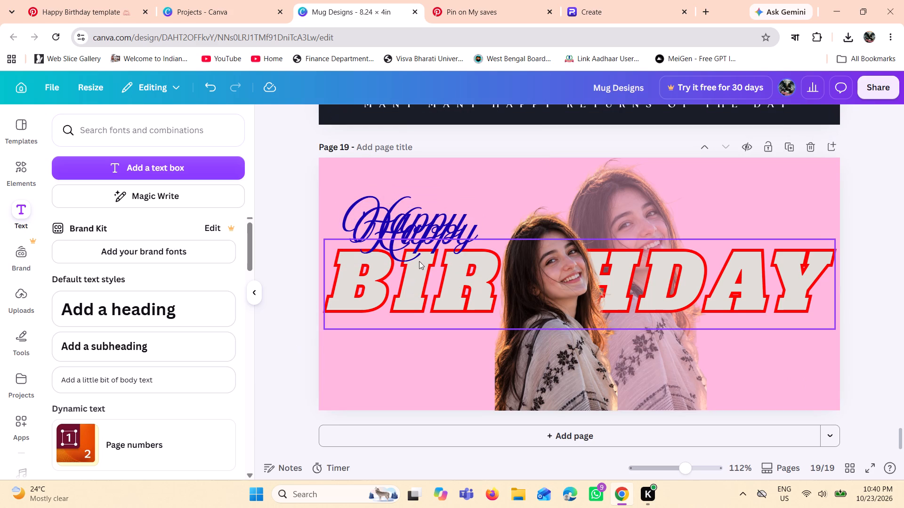
left_click(420, 246)
left_click_drag(420, 242, 745, 337)
Replace the copied text below DAY with "Princes" and widen its text box so the word fits on one line.
left_click(745, 337)
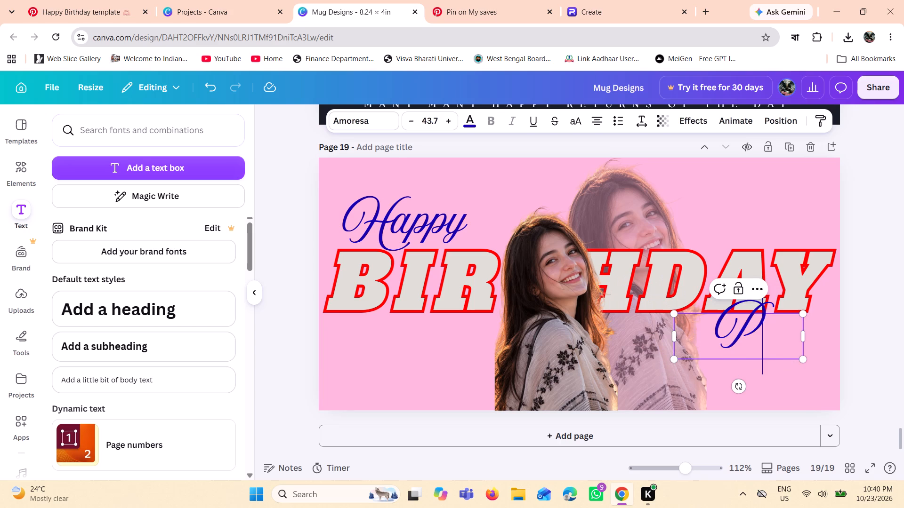
type("rince")
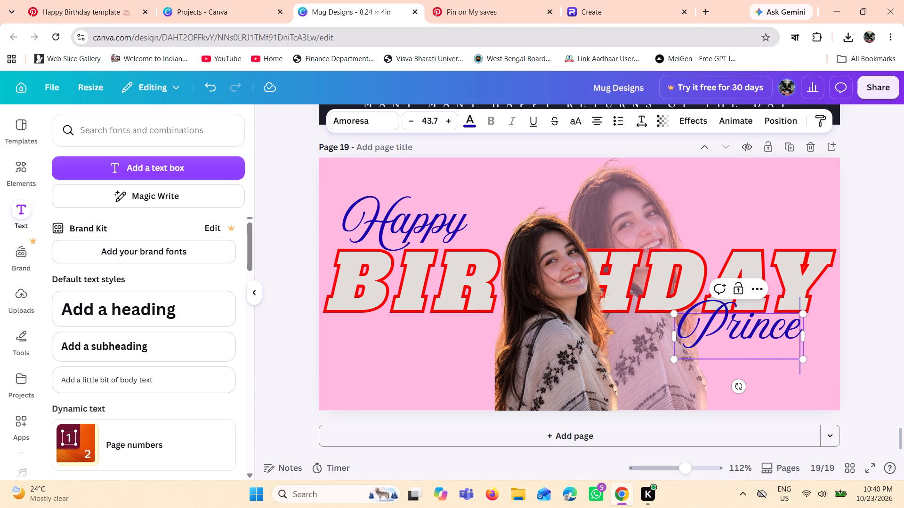
key("s")
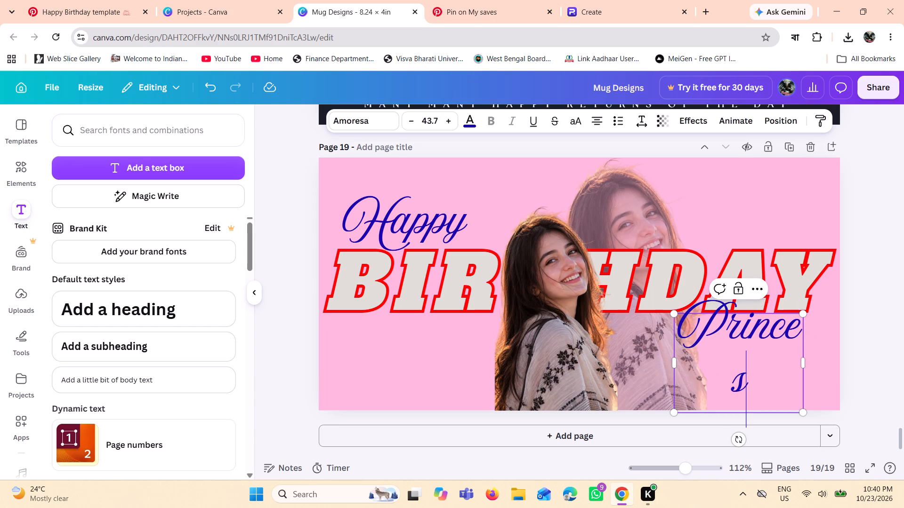
left_click_drag(804, 363, 816, 360)
Try several Amsterdam script fonts on the Princes text and apply Amsterdam Four.
left_click(370, 123)
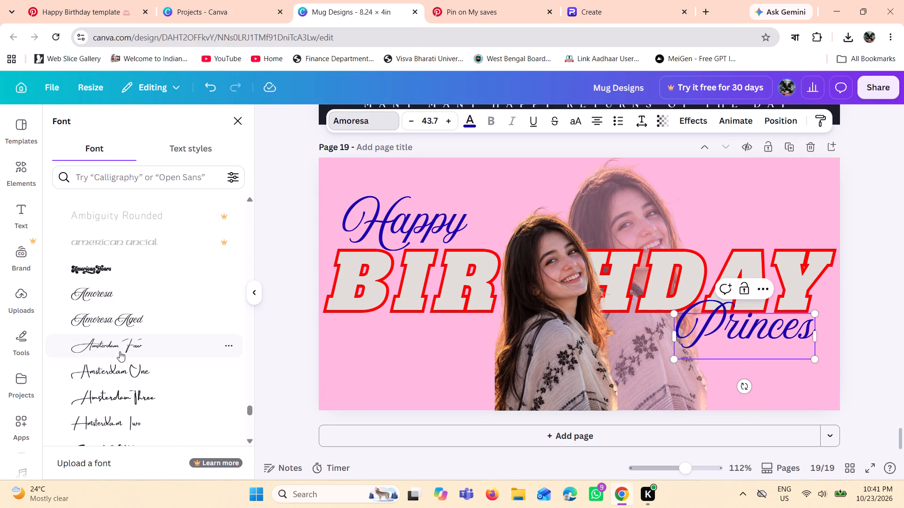
left_click(120, 349)
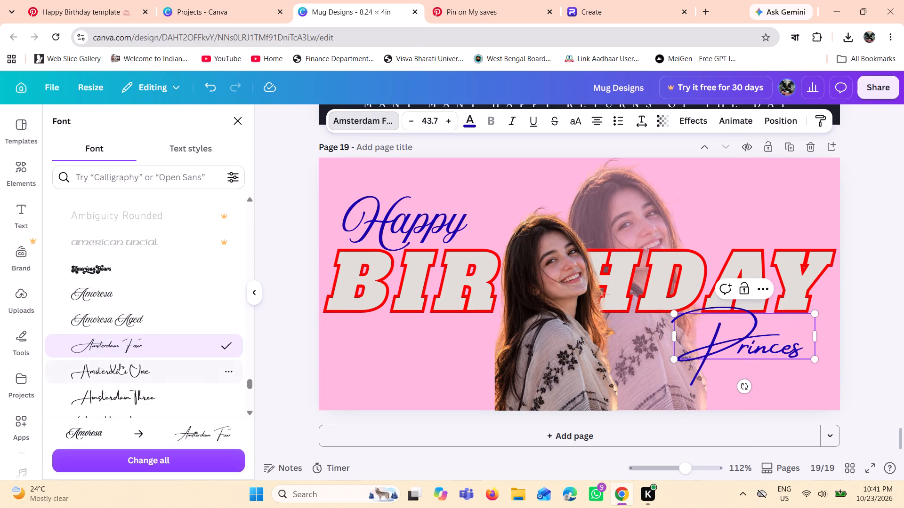
scroll(120, 364, "down", 1)
left_click(115, 361)
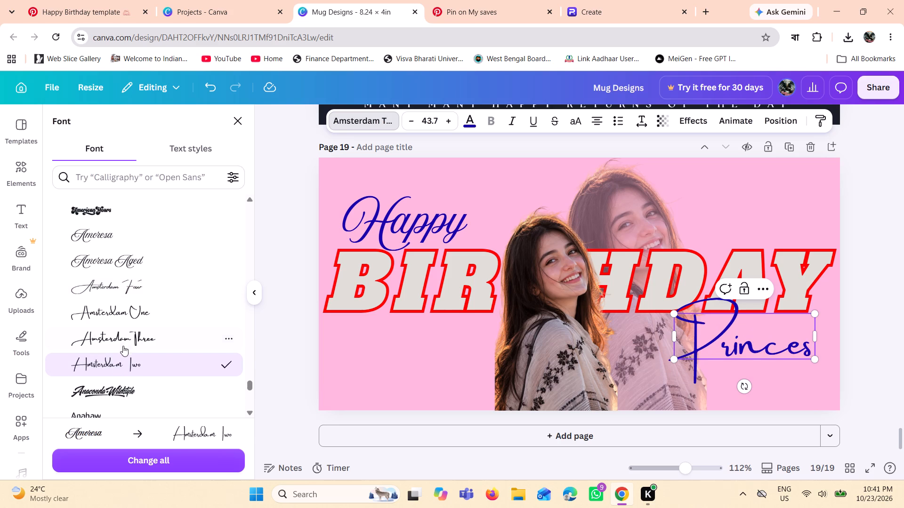
left_click(123, 343)
left_click(125, 303)
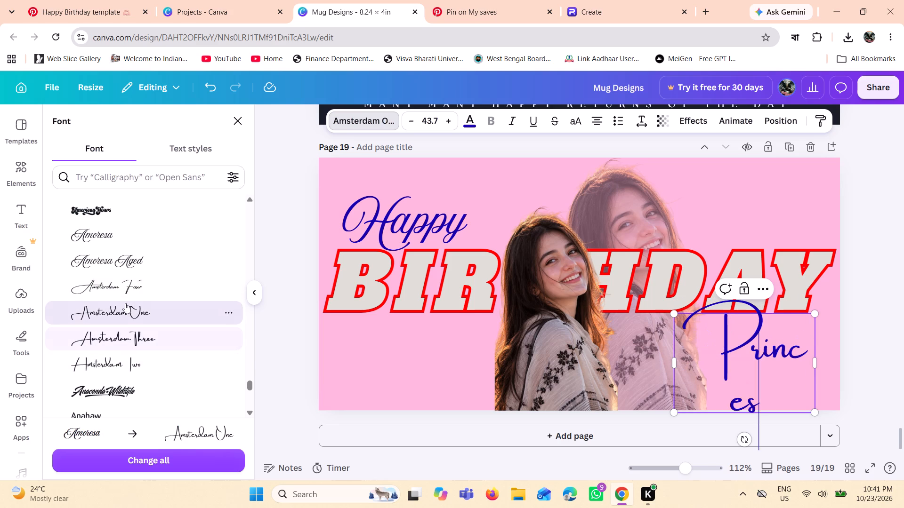
left_click(112, 296)
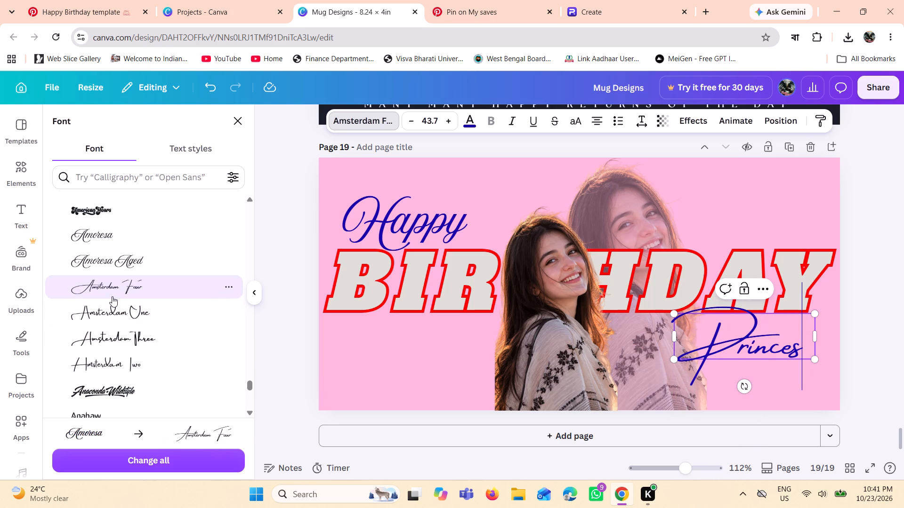
left_click(878, 357)
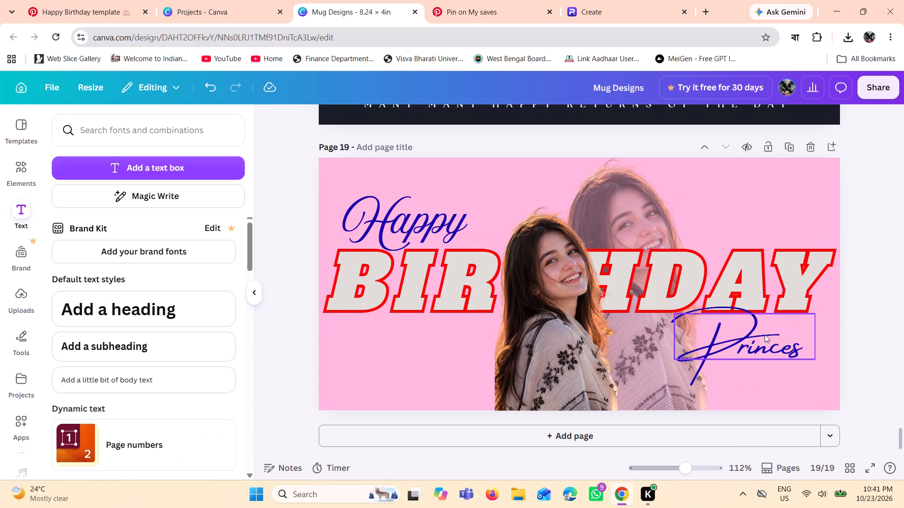
Move the Princes text up so its large P overlaps the A and Y of BIRTHDAY.
left_click_drag(762, 337, 785, 311)
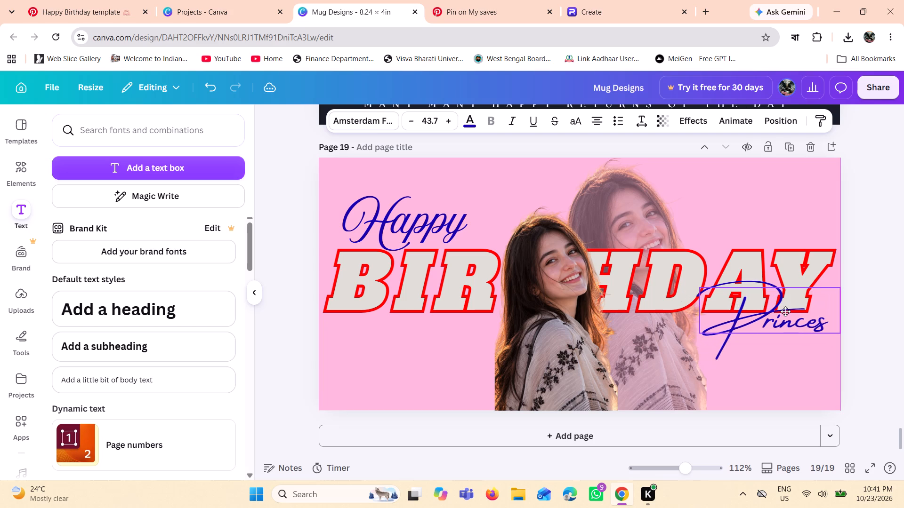
left_click_drag(785, 311, 784, 311)
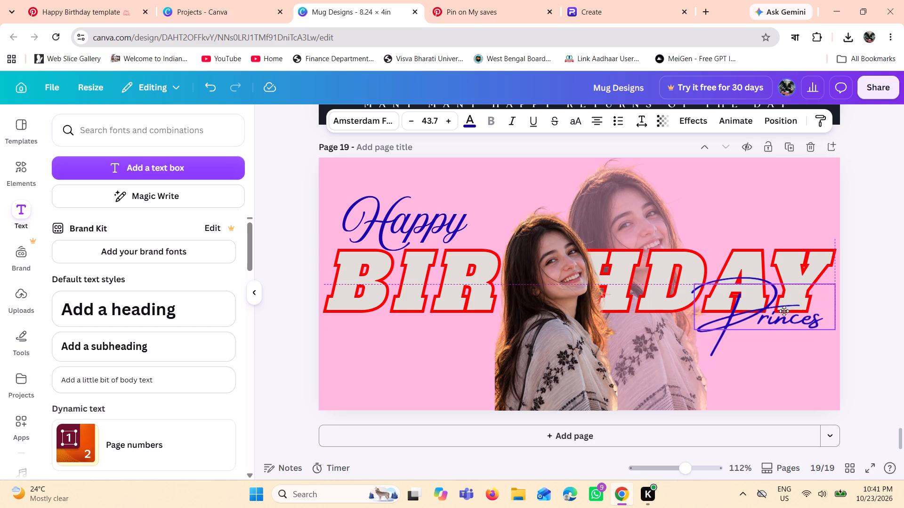
left_click_drag(784, 311, 784, 311)
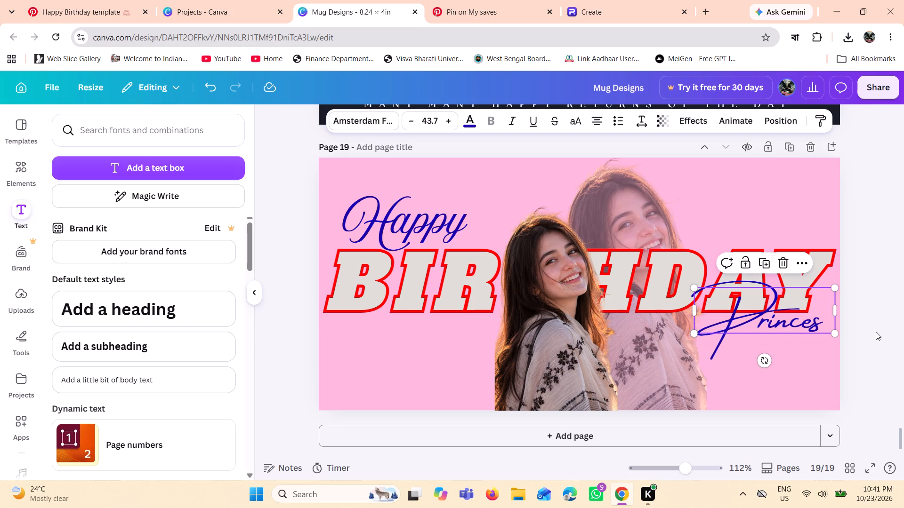
double_click(879, 334)
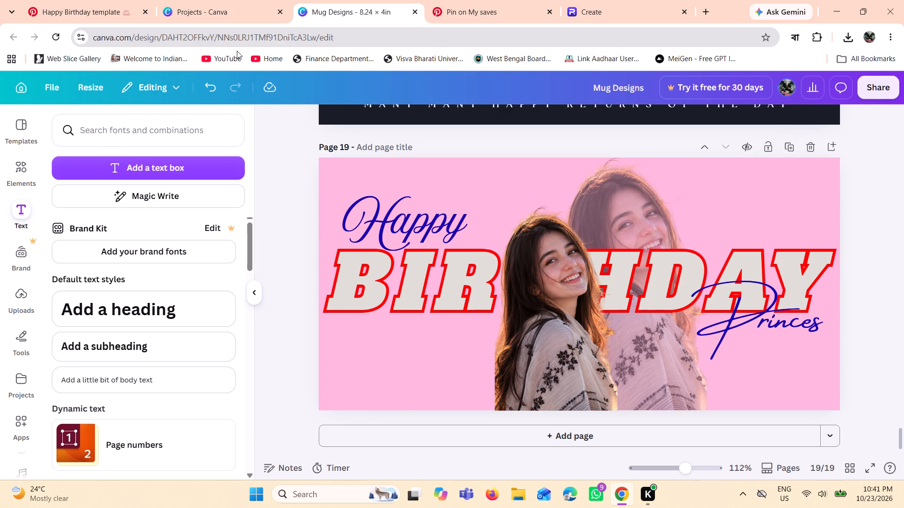
Check the Pinterest template again and bring the faded photo one layer forward, in front of the BIRTHDAY text.
left_click(130, 0)
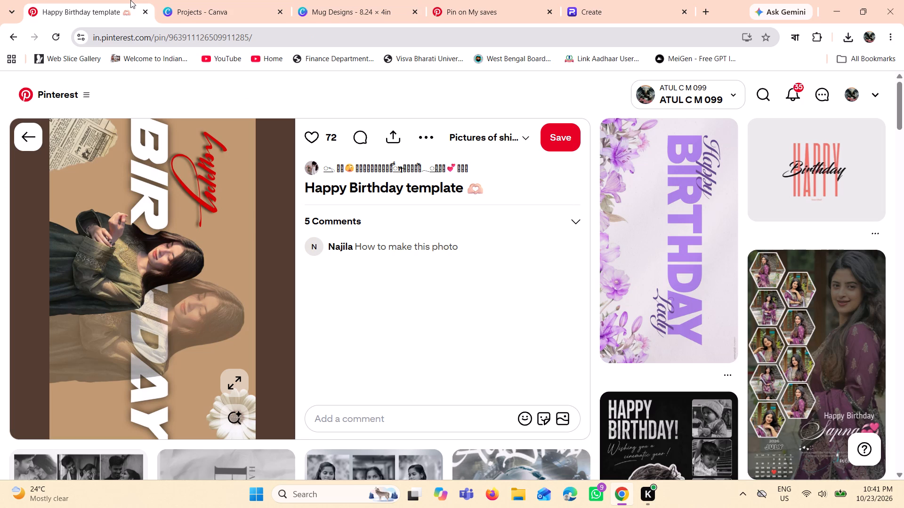
left_click(343, 0)
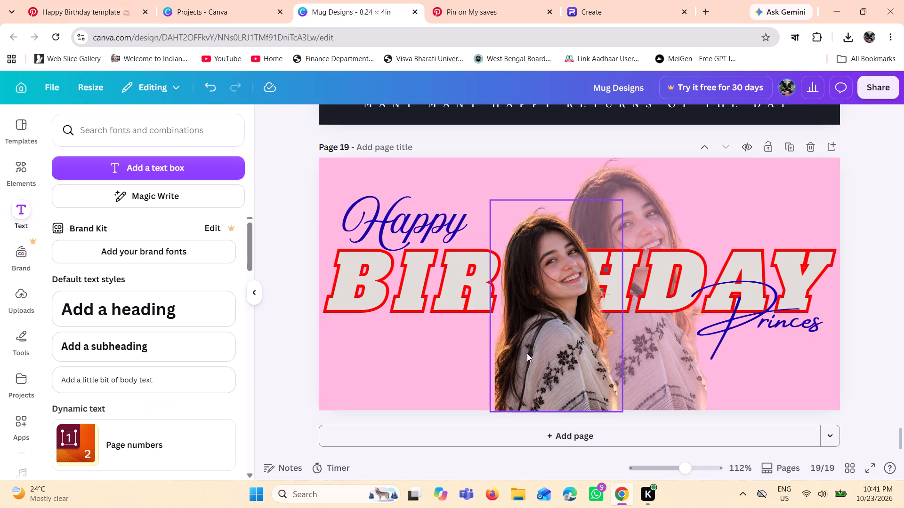
left_click(670, 379)
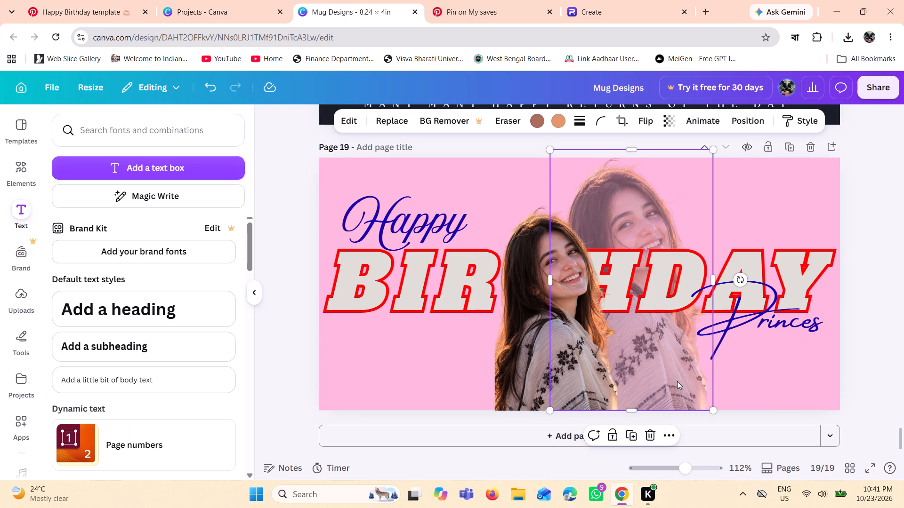
key("alt+1")
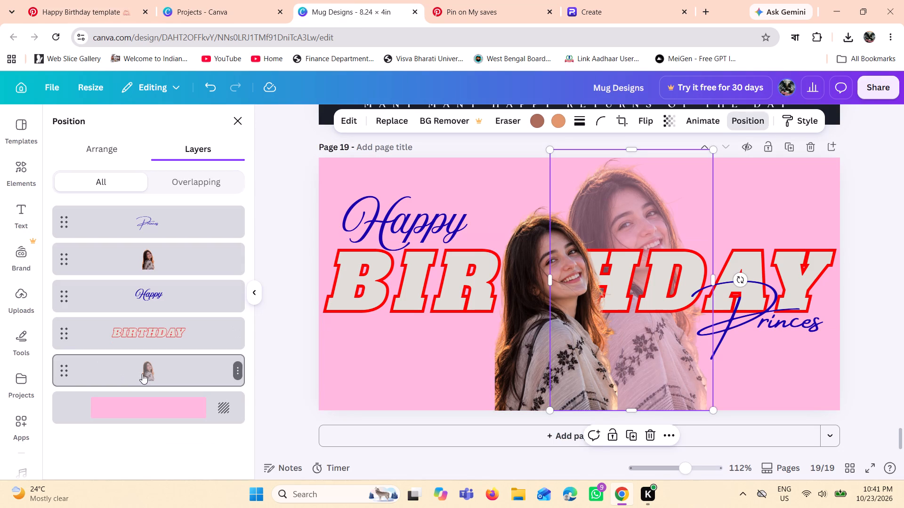
left_click_drag(142, 373, 145, 302)
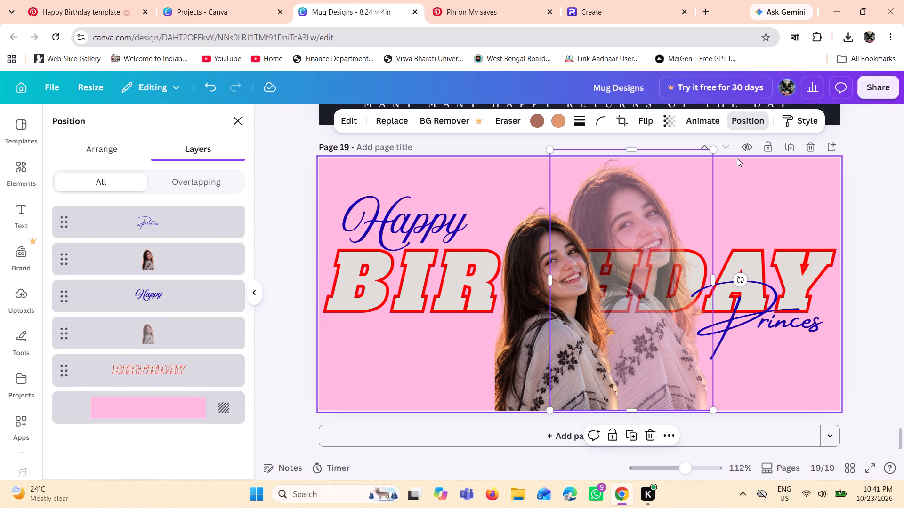
Raise the faded photo's transparency value slightly so the photo looks a little more solid over the lettering.
left_click(673, 123)
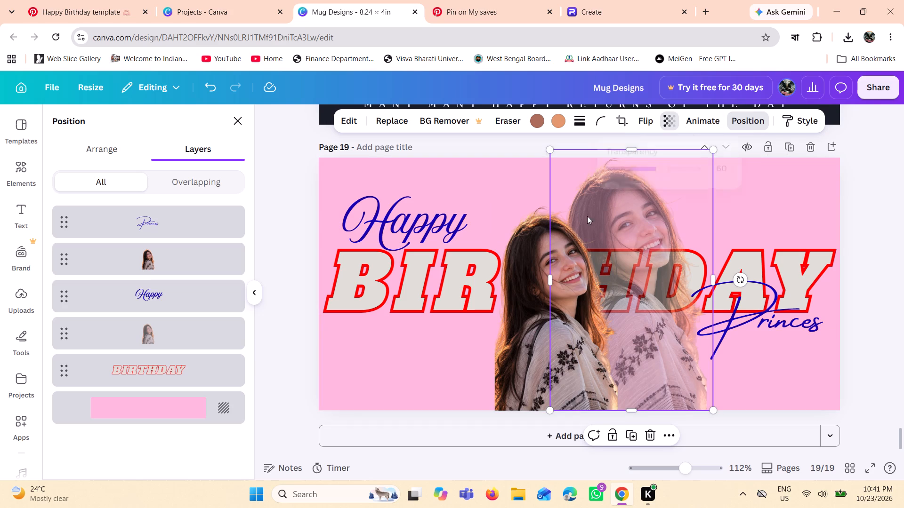
left_click_drag(660, 170, 662, 170)
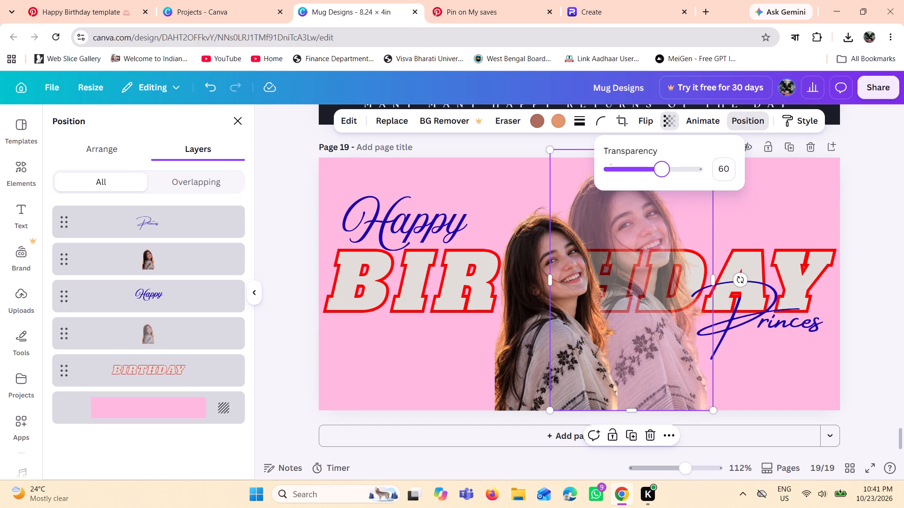
left_click_drag(662, 170, 667, 170)
left_click_drag(667, 170, 666, 170)
left_click(862, 270)
left_click(862, 270)
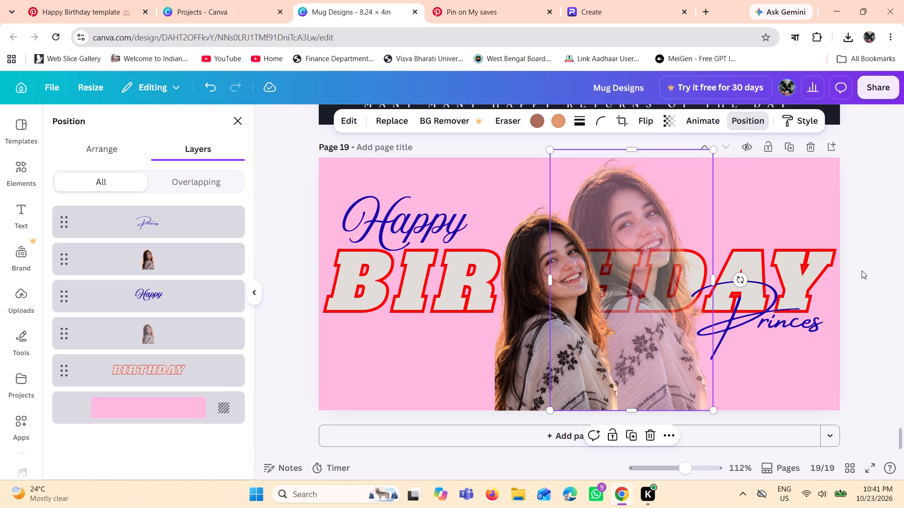
left_click(862, 270)
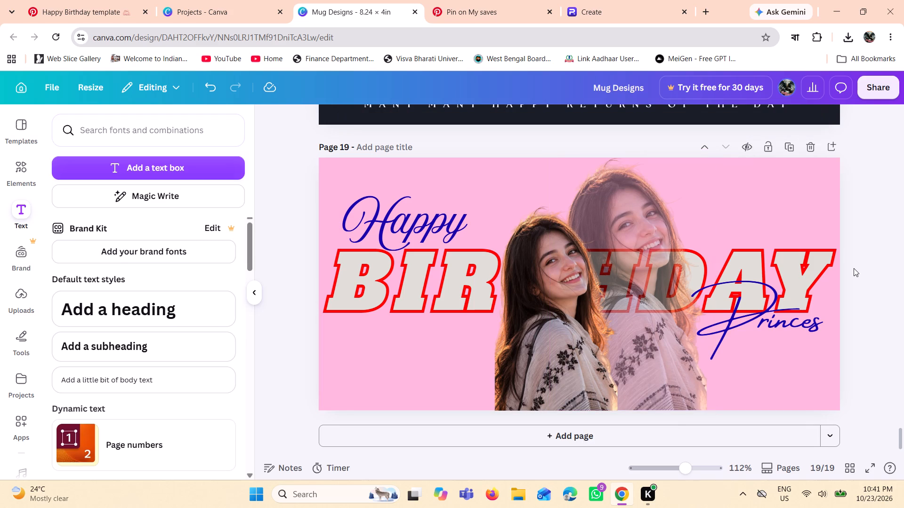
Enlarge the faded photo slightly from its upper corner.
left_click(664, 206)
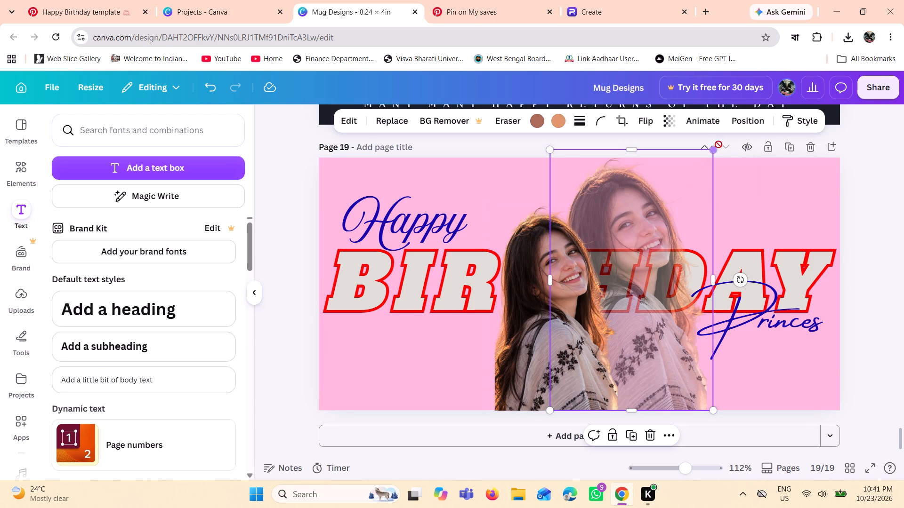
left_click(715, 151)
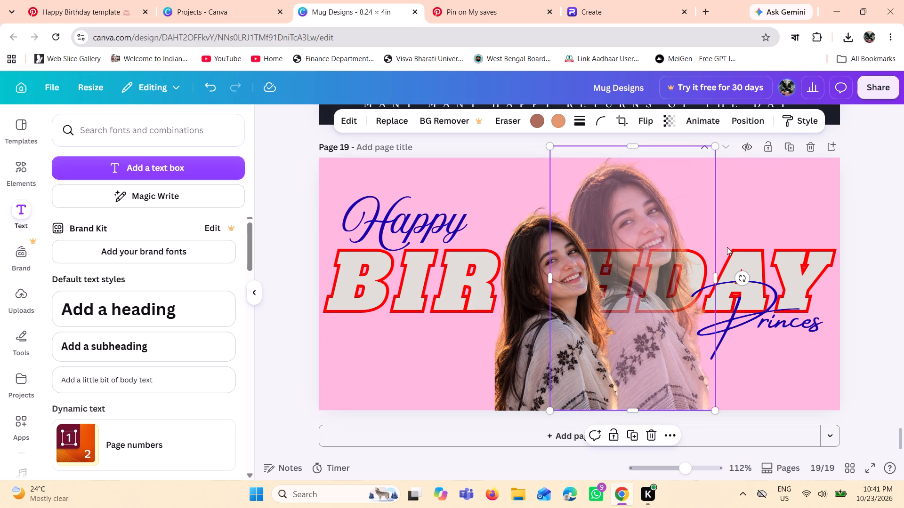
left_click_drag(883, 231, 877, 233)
Shrink the front photo to about 2 × 3.2 in and reposition it between R and H, resting on the page's bottom edge.
left_click(564, 292)
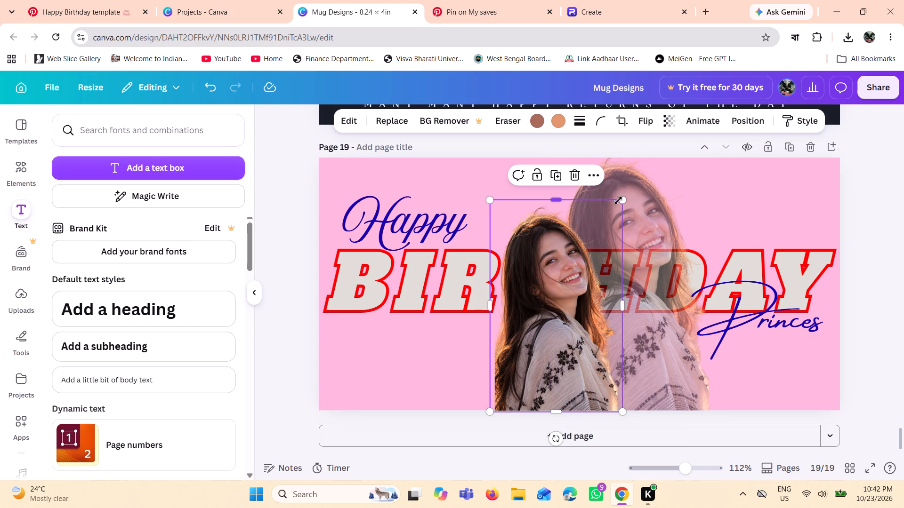
left_click_drag(627, 202, 623, 208)
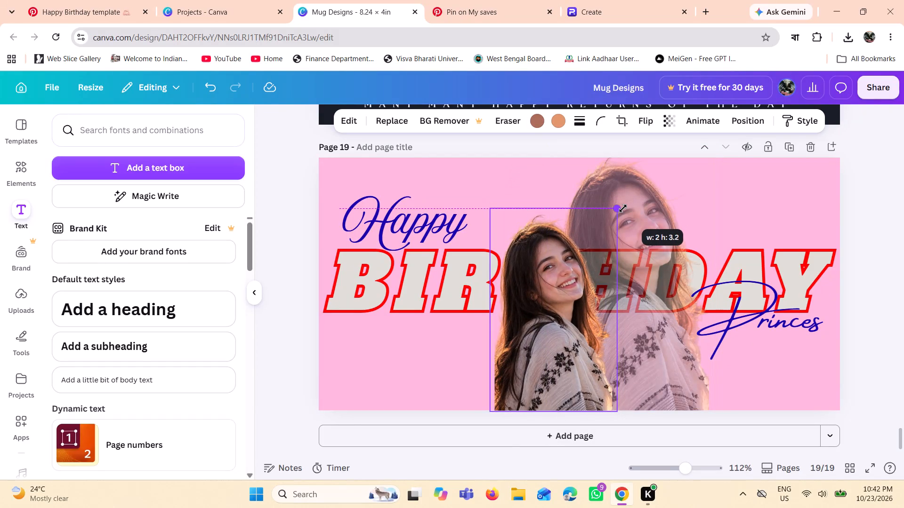
left_click_drag(623, 208, 622, 209)
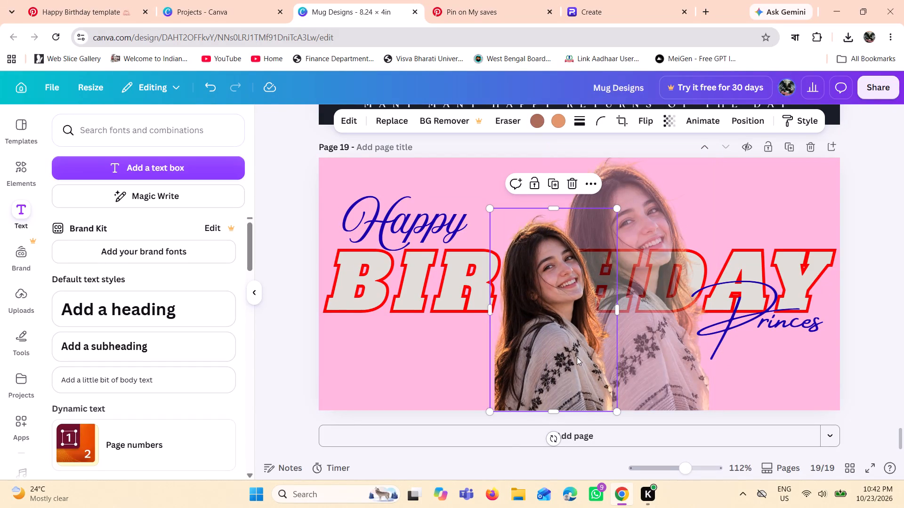
left_click_drag(575, 346, 582, 346)
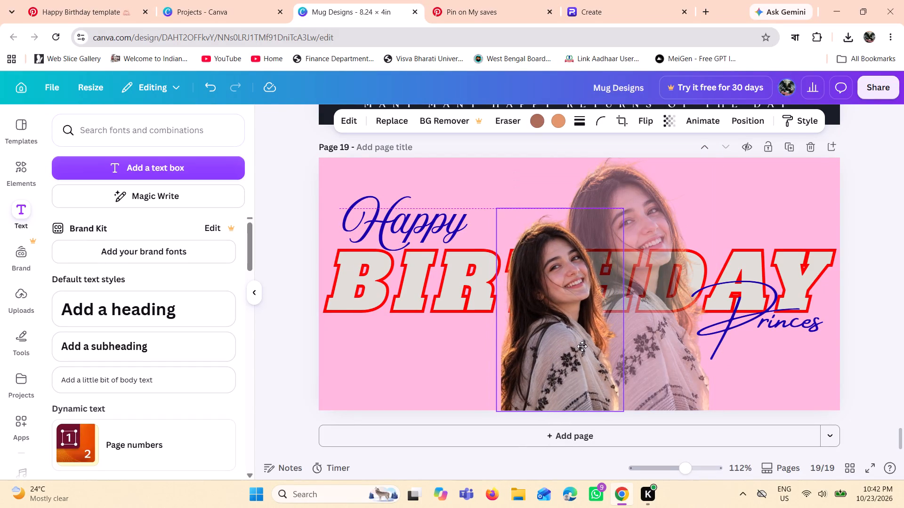
left_click_drag(582, 346, 589, 338)
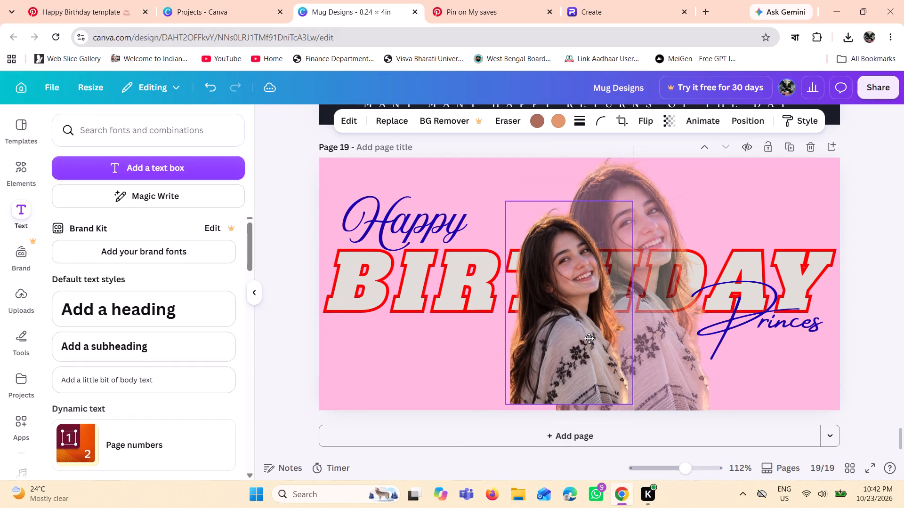
left_click_drag(589, 338, 591, 324)
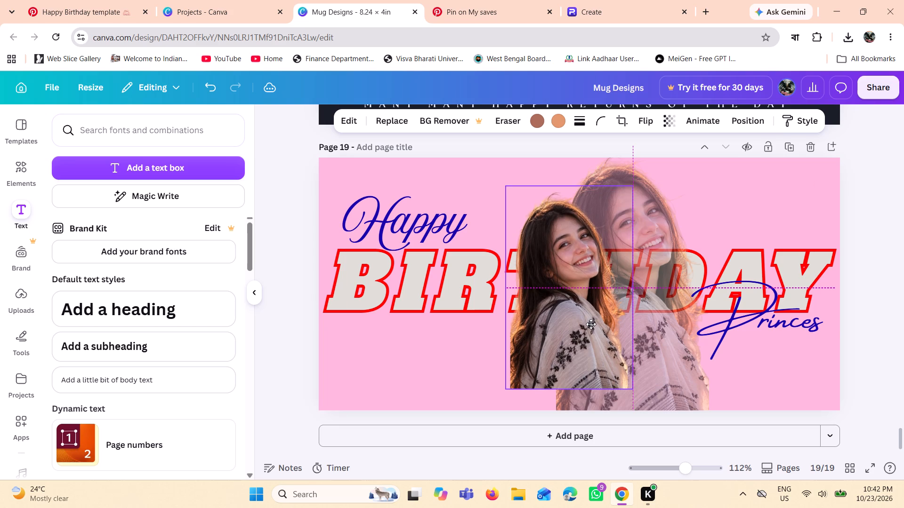
left_click_drag(591, 324, 570, 324)
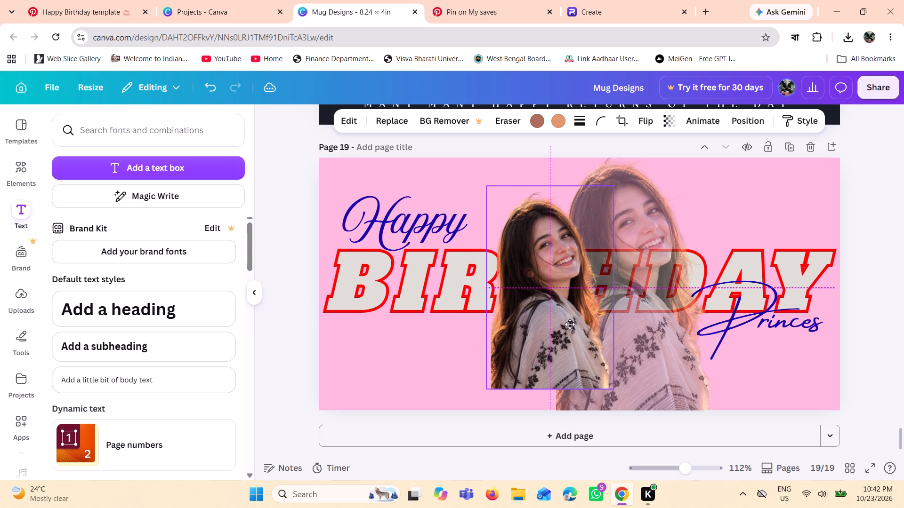
left_click_drag(570, 324, 570, 343)
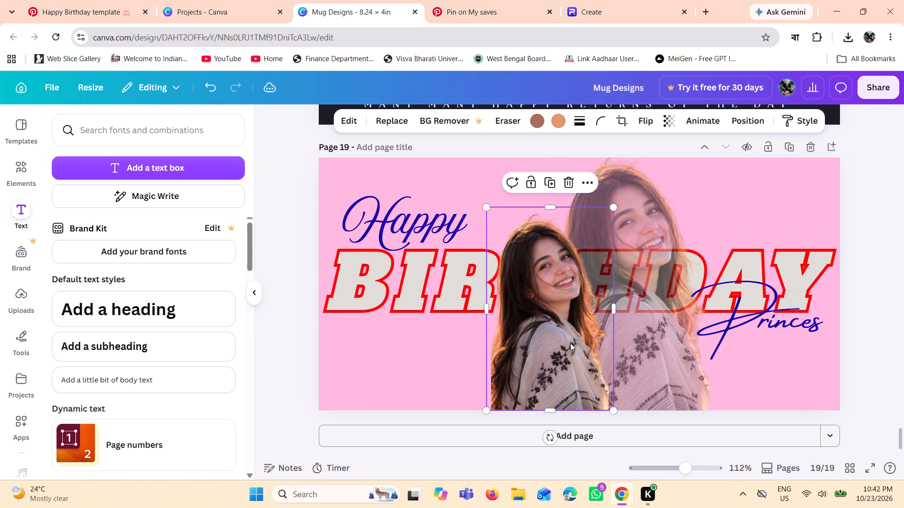
left_click(879, 264)
Shift the faded photo closer behind the front photo and shrink it until its top meets the page's upper edge.
left_click(689, 382)
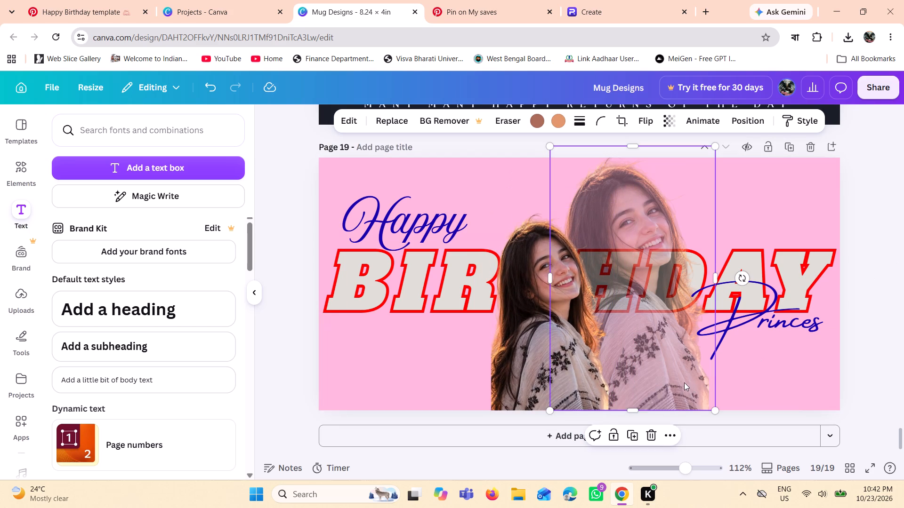
left_click_drag(682, 382, 667, 381)
left_click(879, 278)
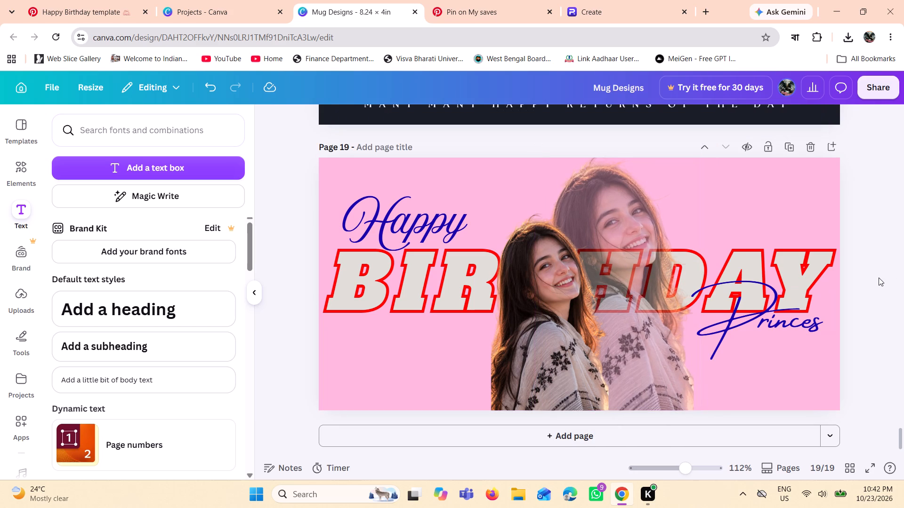
left_click(599, 202)
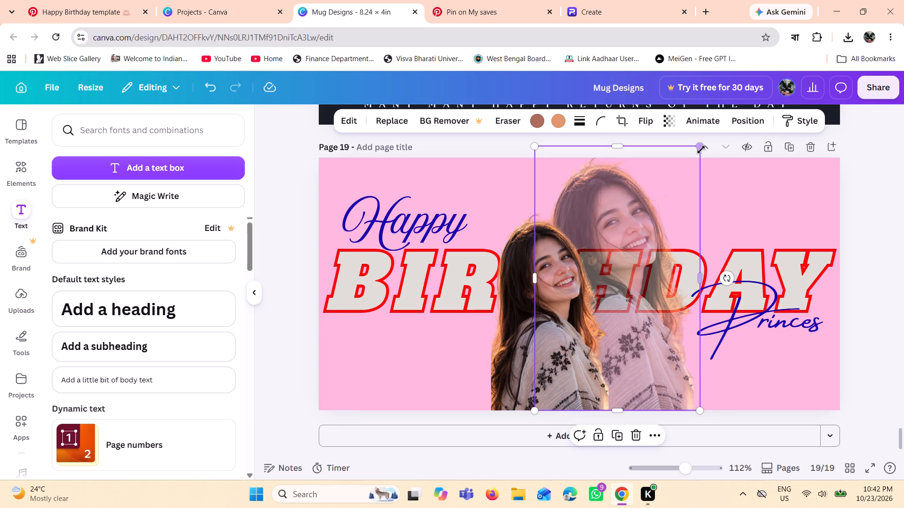
left_click_drag(701, 149, 698, 161)
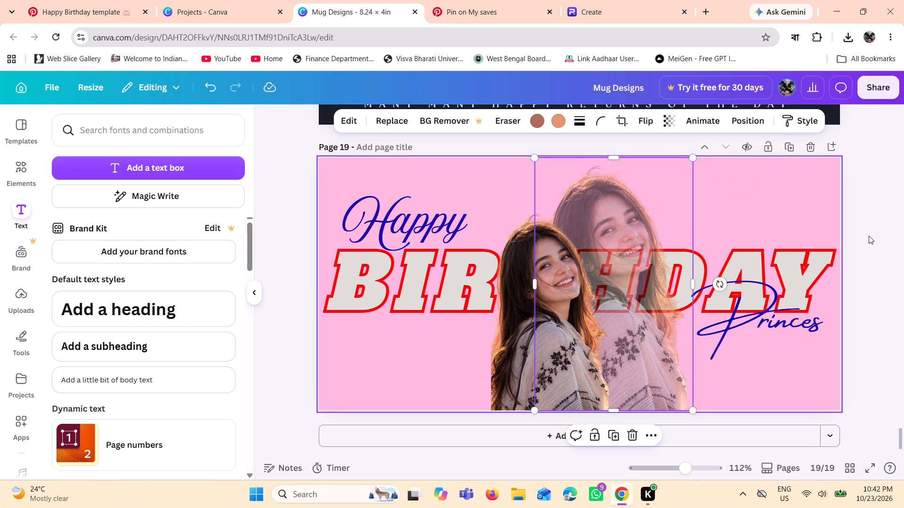
left_click(869, 236)
left_click(869, 236)
left_click(869, 236)
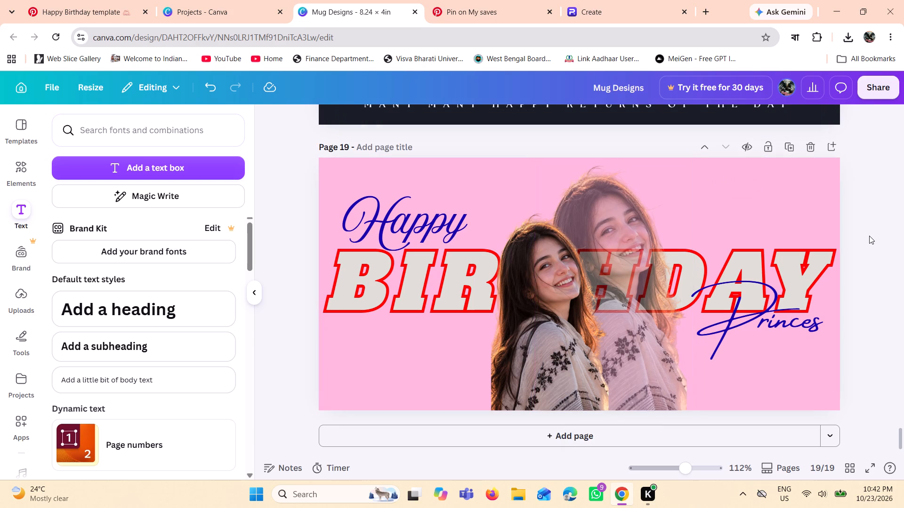
Add the red heart image from the uploads, enlarge it, and place it in the page's lower-left corner below the B.
left_click(13, 295)
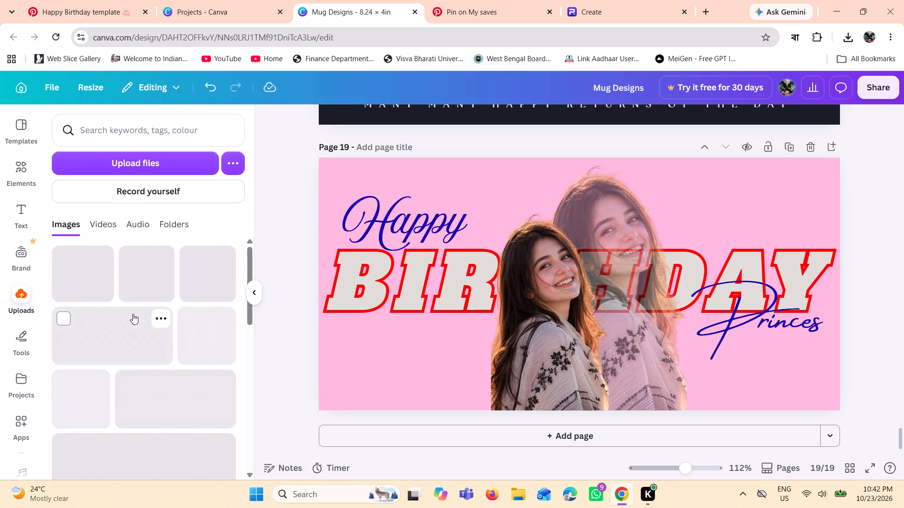
scroll(219, 287, "down", 6)
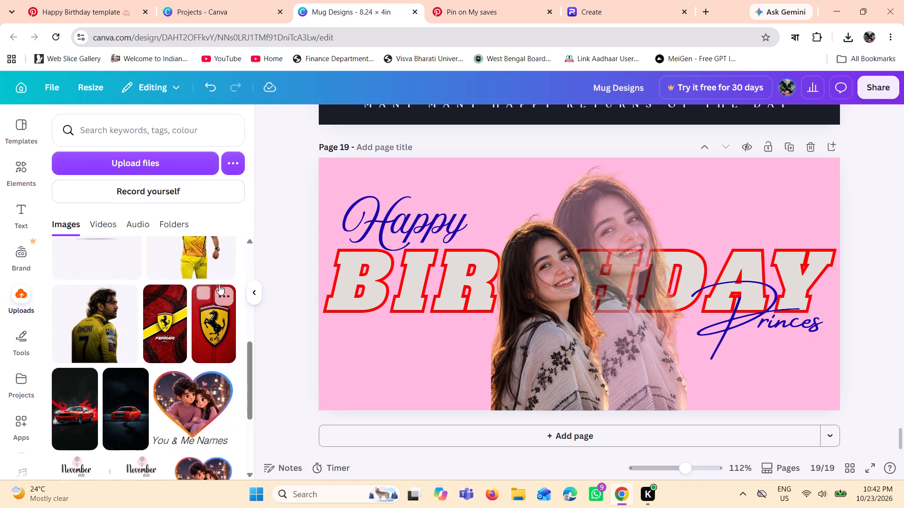
scroll(219, 285, "down", 4)
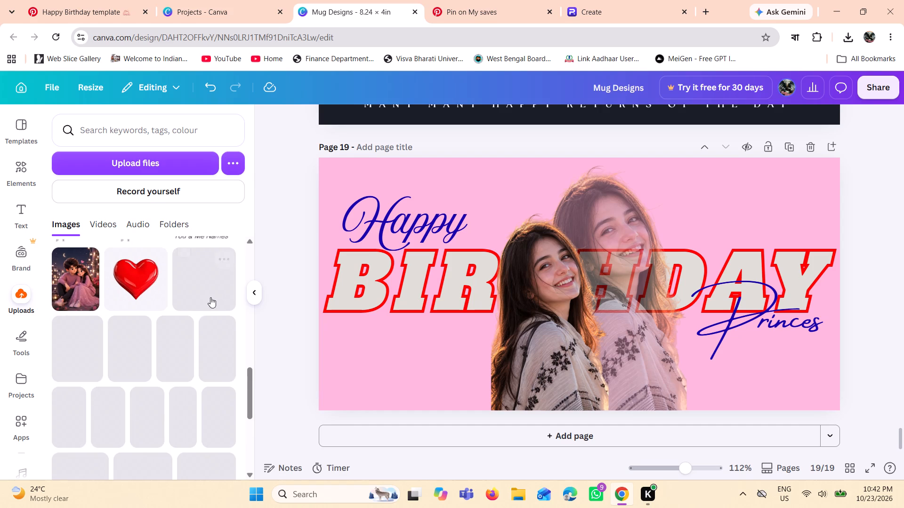
left_click(131, 297)
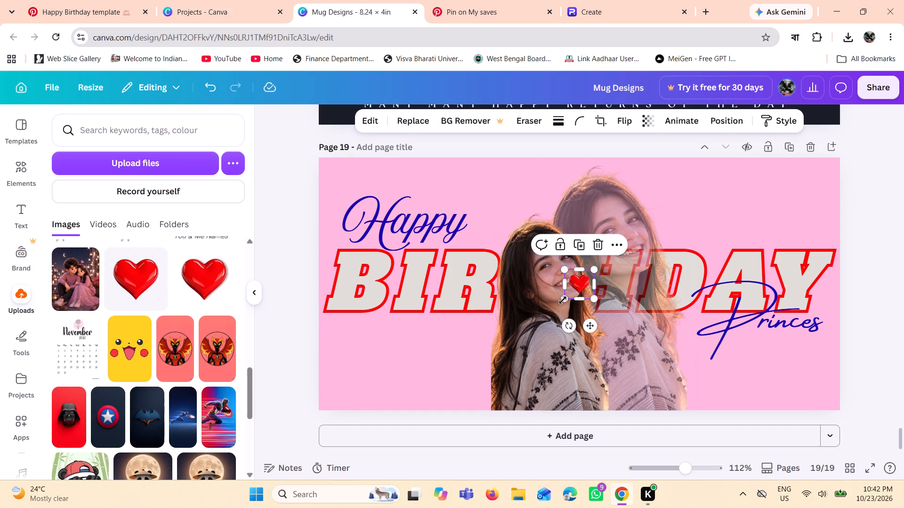
left_click_drag(564, 302, 545, 345)
left_click_drag(570, 302, 433, 360)
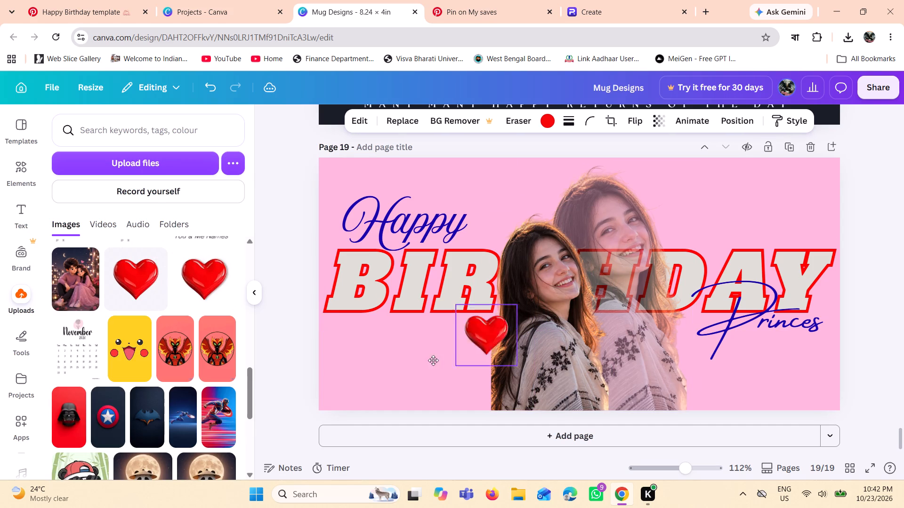
left_click_drag(433, 360, 358, 385)
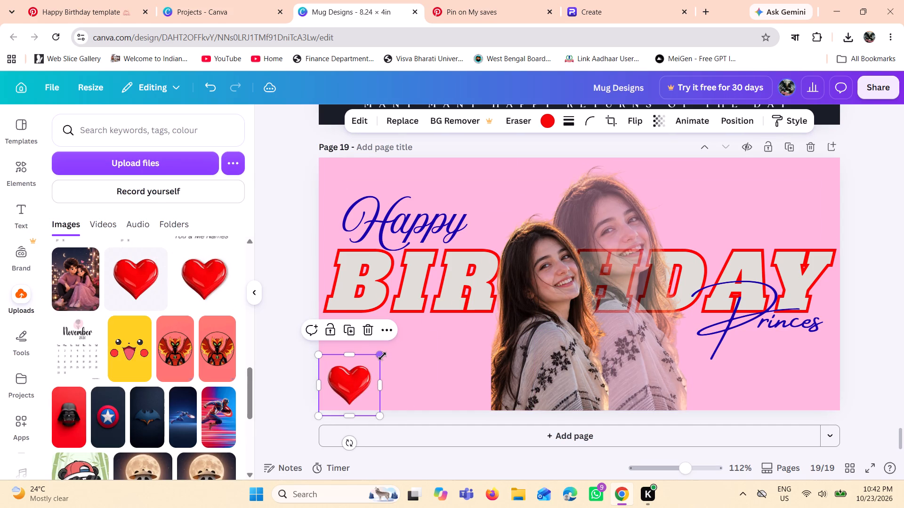
Enlarge the red heart, tilt it slightly counterclockwise, and settle it in the page's lower-left corner below the B.
left_click_drag(382, 356, 402, 333)
left_click_drag(362, 441, 373, 440)
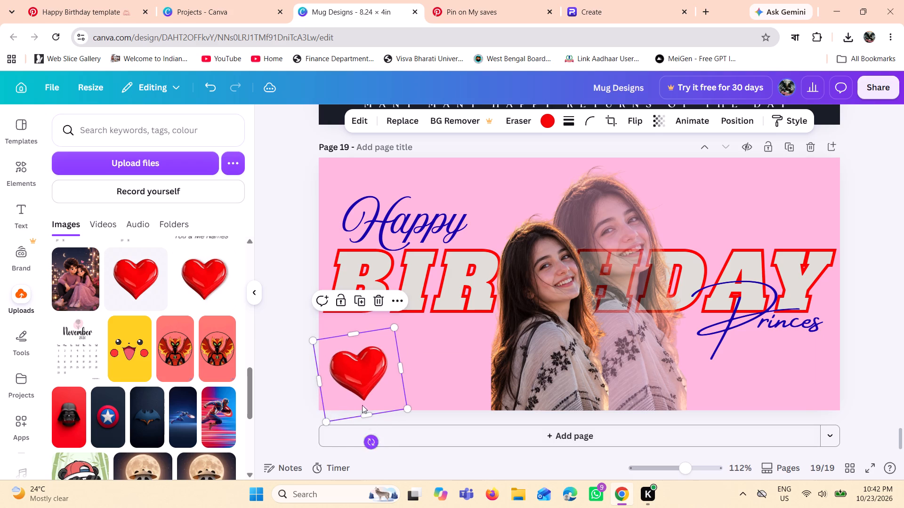
left_click(358, 374)
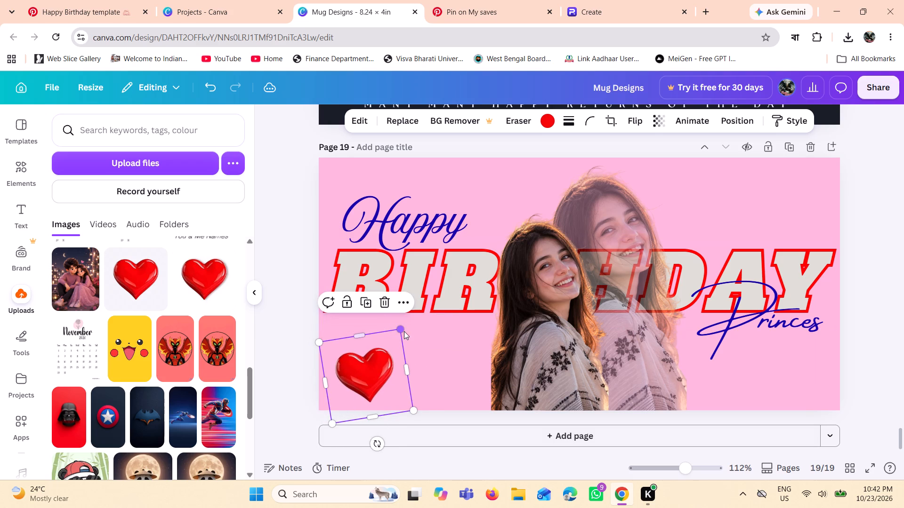
left_click(403, 329)
left_click_drag(401, 329, 411, 307)
left_click_drag(371, 372, 366, 380)
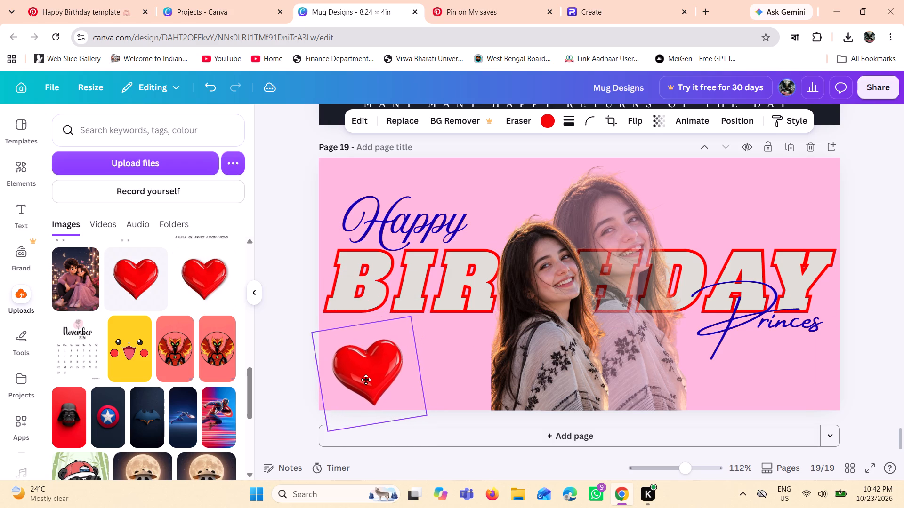
left_click_drag(366, 380, 358, 379)
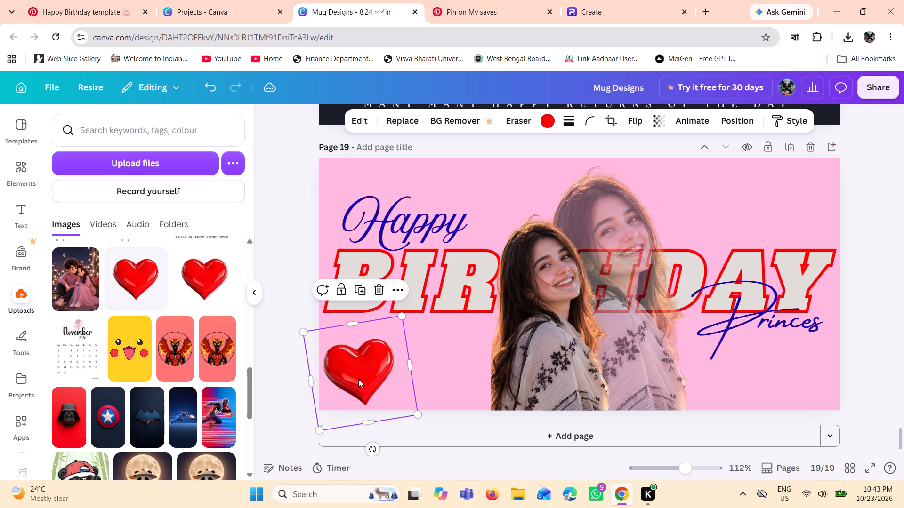
left_click(287, 329)
Add the single pink butterfly image from the uploads and place it in the page's upper-left corner above Happy.
scroll(164, 335, "down", 4)
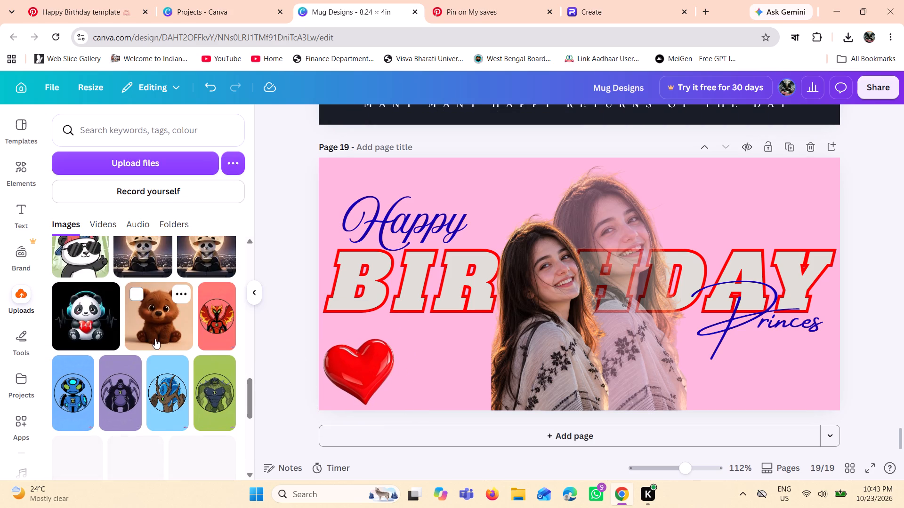
scroll(155, 339, "down", 2)
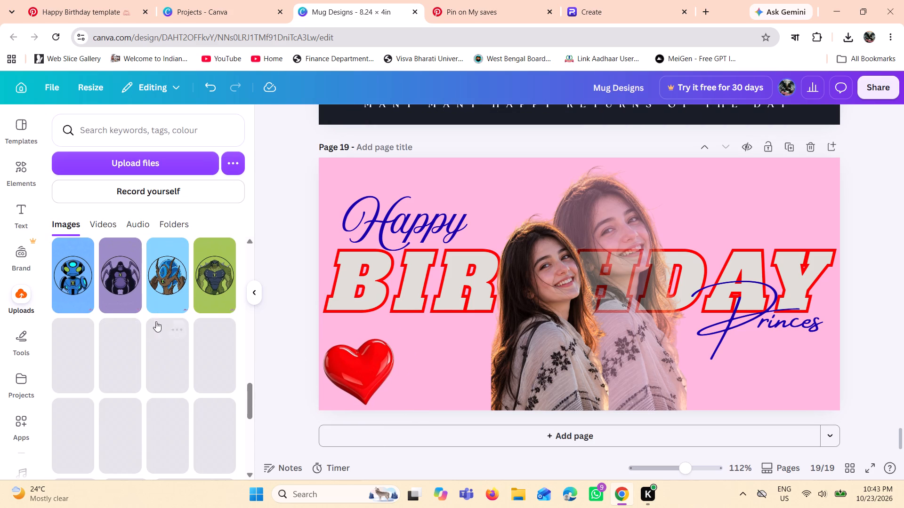
scroll(192, 314, "down", 4)
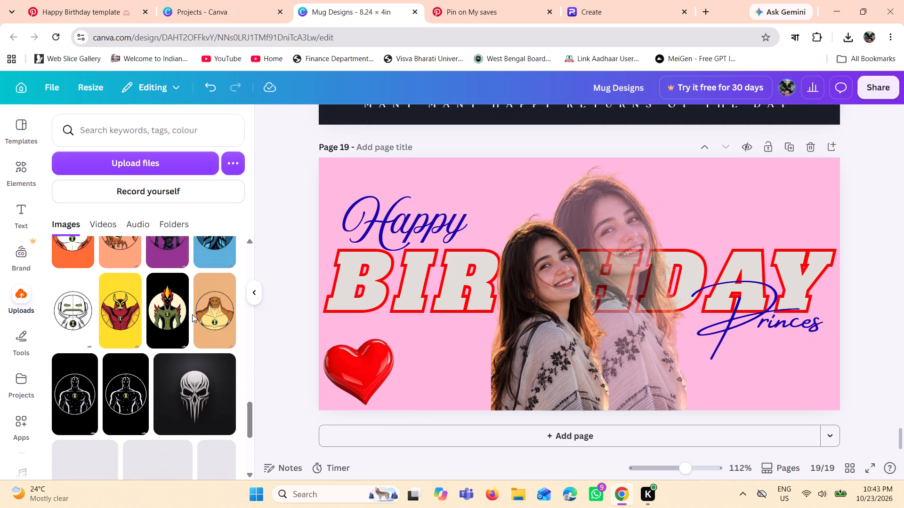
scroll(192, 314, "down", 1)
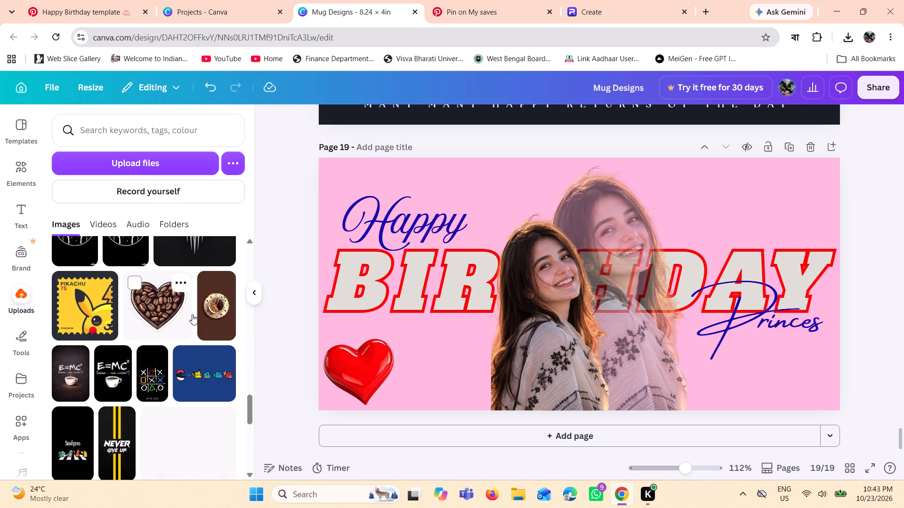
scroll(192, 314, "down", 2)
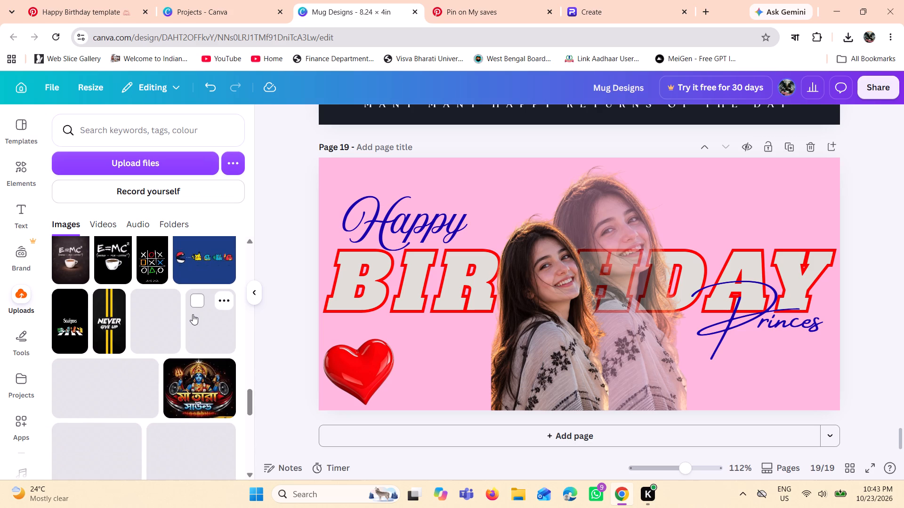
scroll(193, 314, "down", 7)
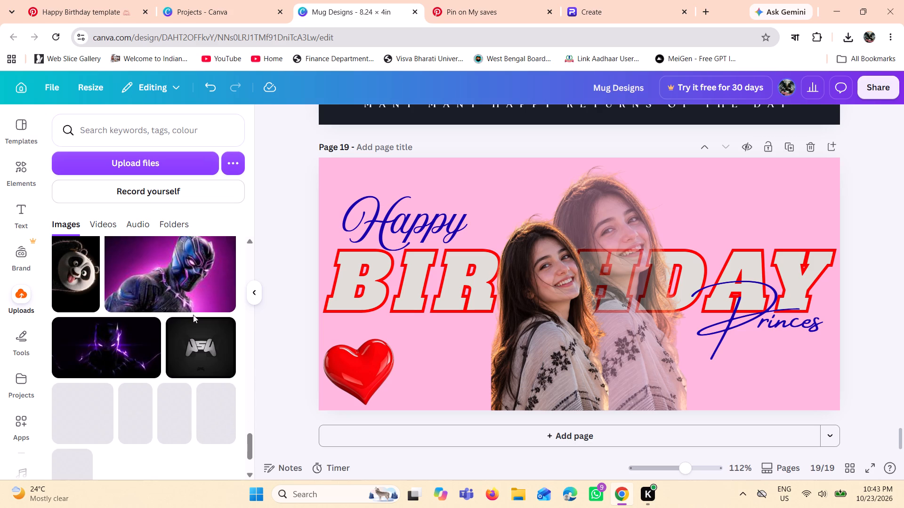
scroll(193, 315, "down", 2)
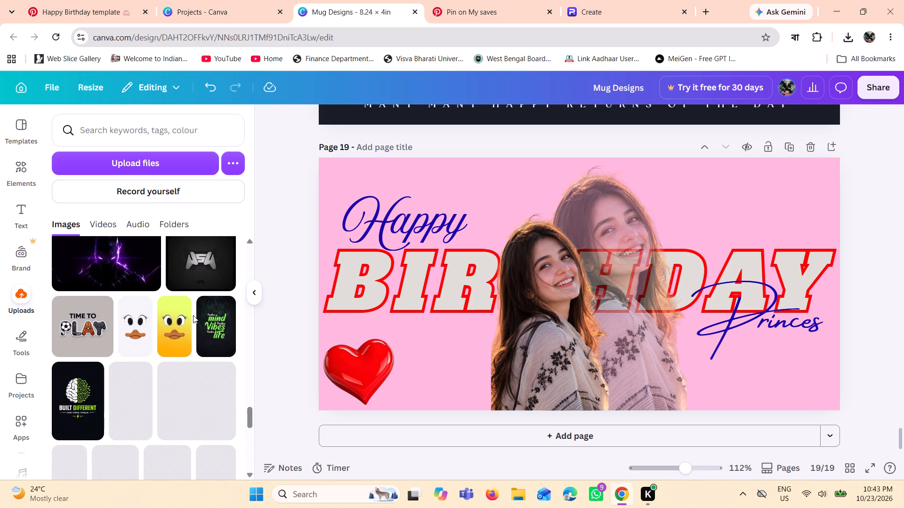
scroll(194, 316, "down", 2)
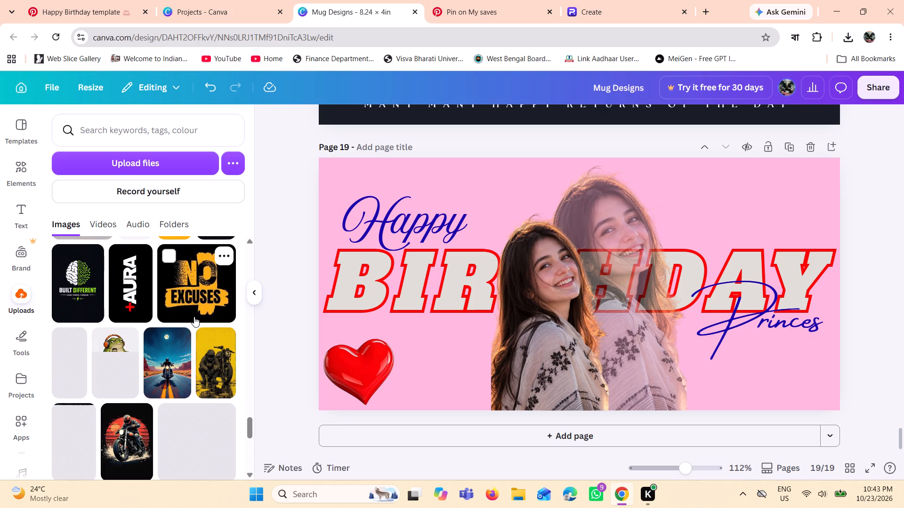
scroll(194, 317, "down", 3)
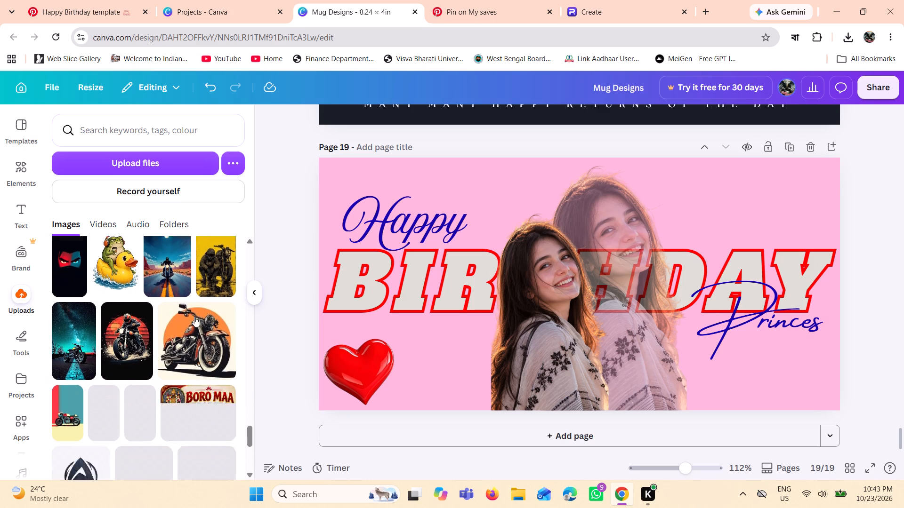
scroll(194, 317, "down", 2)
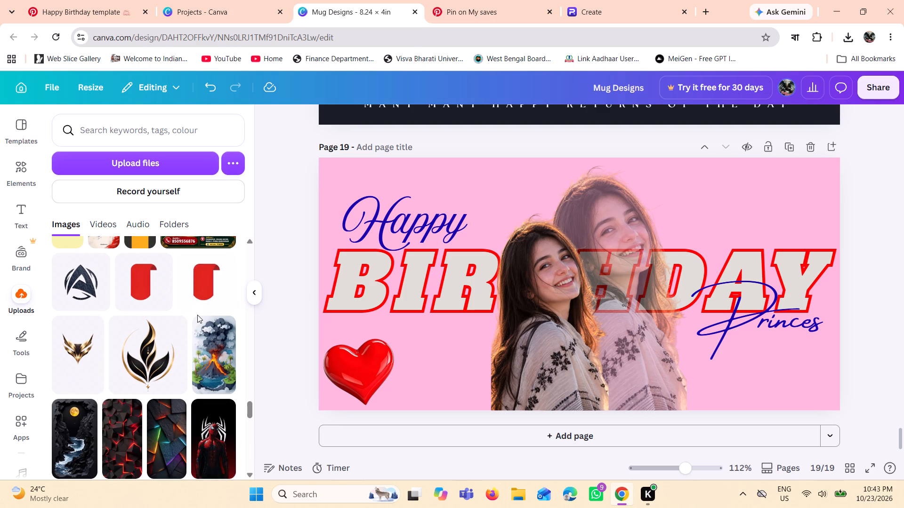
scroll(197, 315, "down", 5)
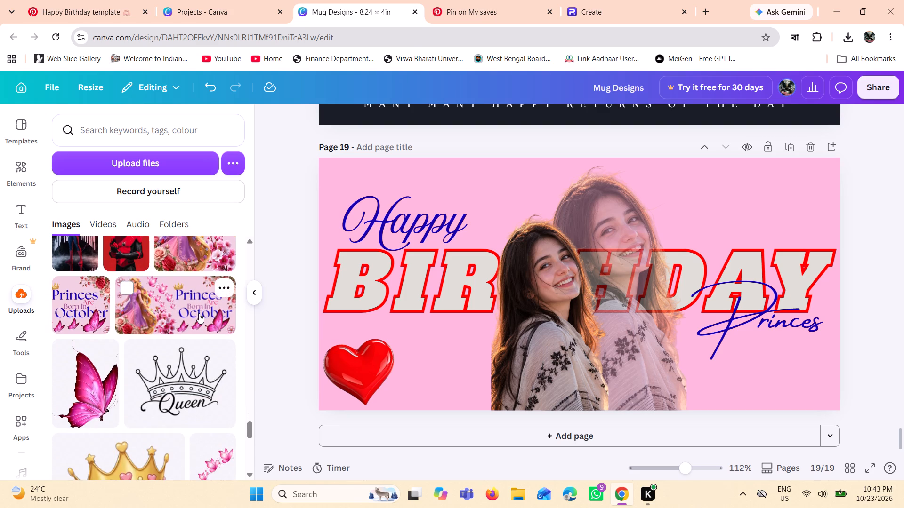
scroll(199, 313, "down", 1)
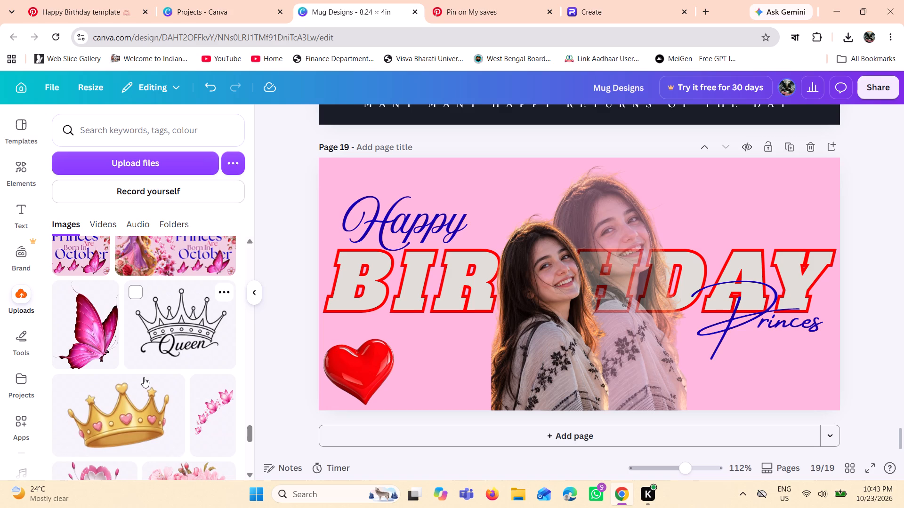
left_click(102, 348)
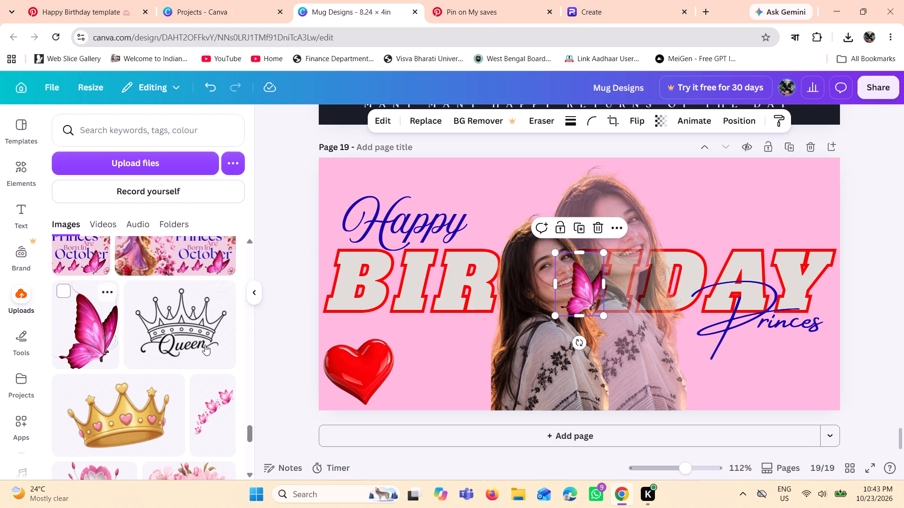
left_click_drag(570, 277, 325, 174)
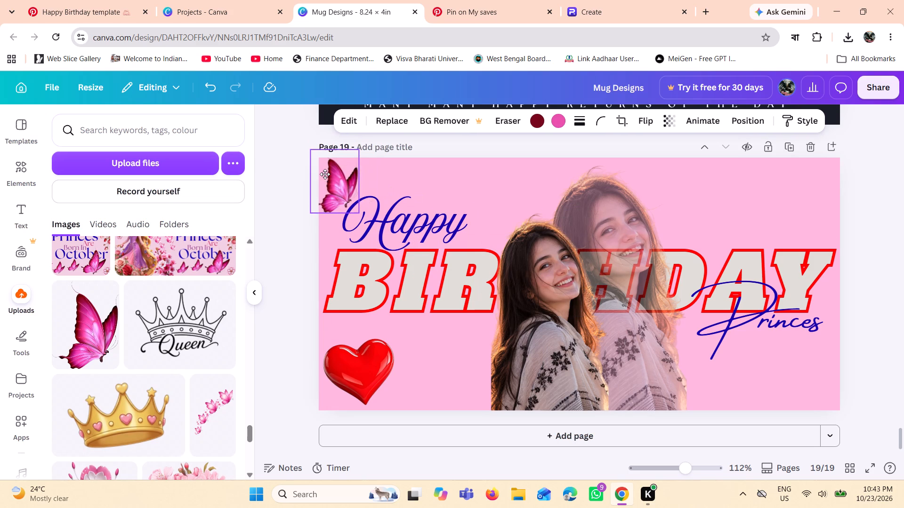
left_click_drag(325, 174, 324, 175)
Rotate the butterfly about 9° clockwise and shrink it so it fits inside the page's upper-left corner beside the H of Happy.
left_click_drag(388, 183, 391, 193)
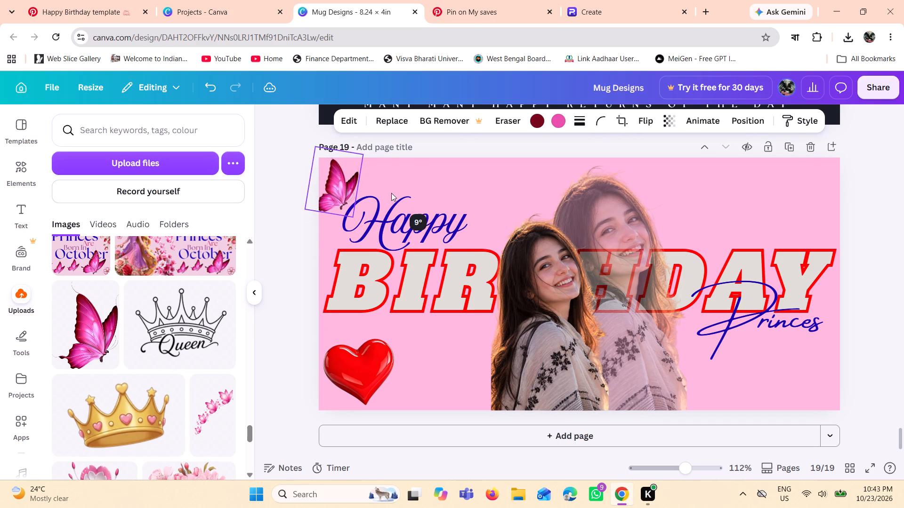
left_click_drag(391, 193, 389, 192)
left_click_drag(331, 190, 337, 186)
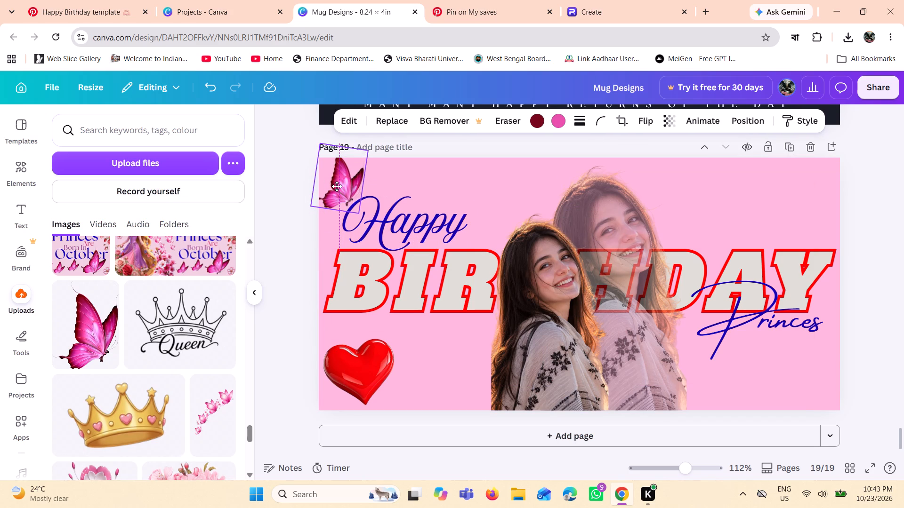
left_click_drag(337, 186, 339, 187)
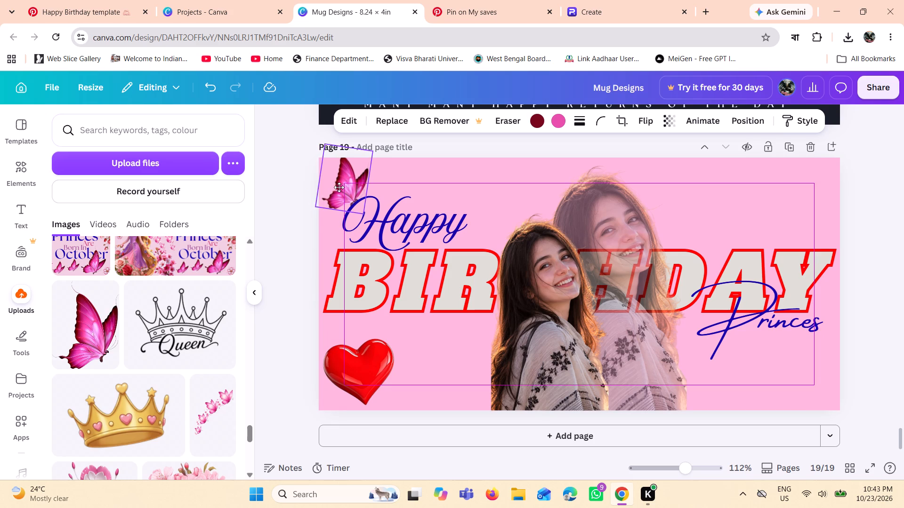
left_click_drag(339, 187, 337, 186)
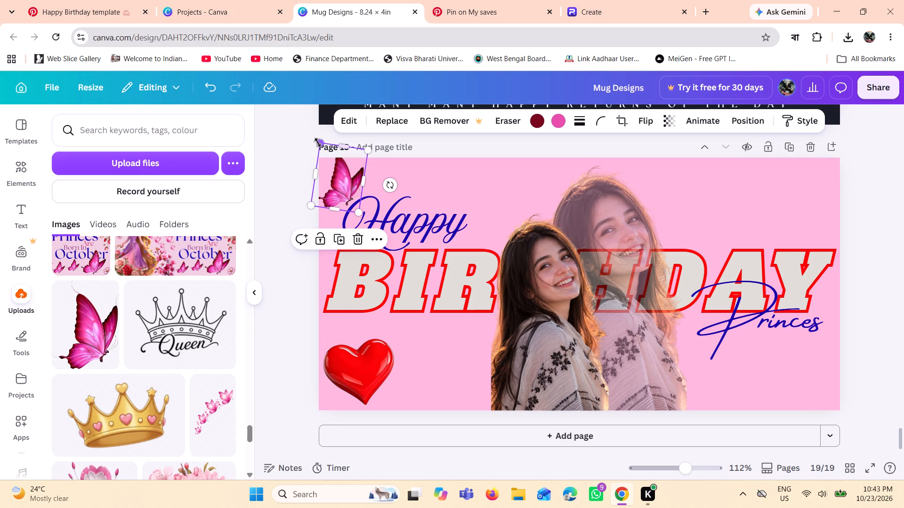
left_click_drag(318, 143, 327, 155)
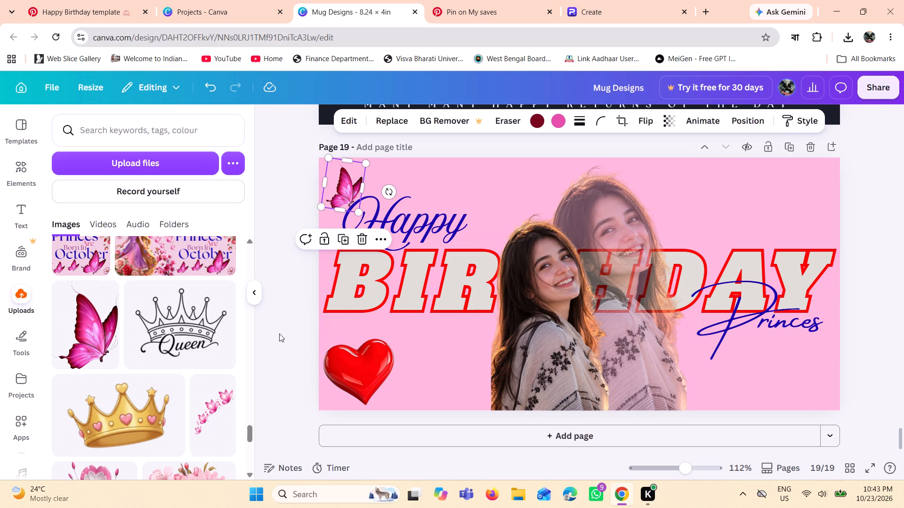
left_click(279, 333)
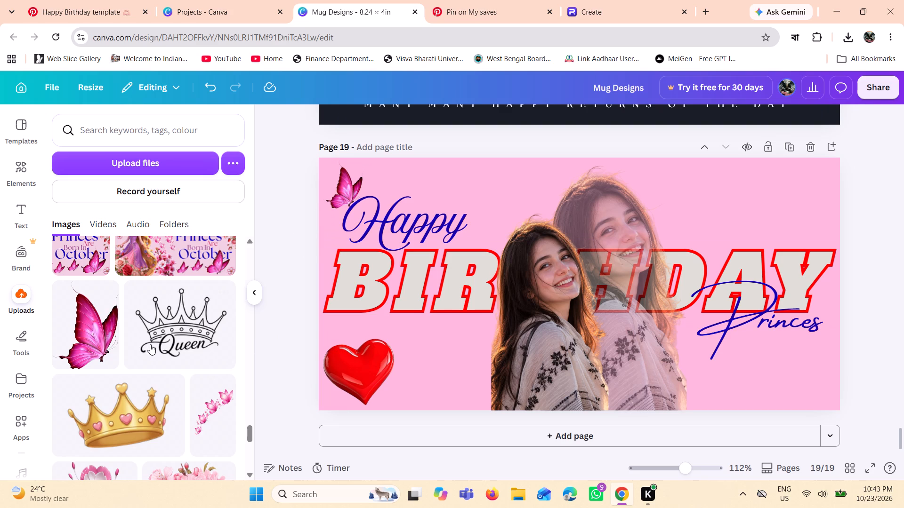
Add the single pink-and-white flower from the uploads, enlarge it to roughly double, and place it in the page's upper-right corner.
scroll(147, 346, "down", 1)
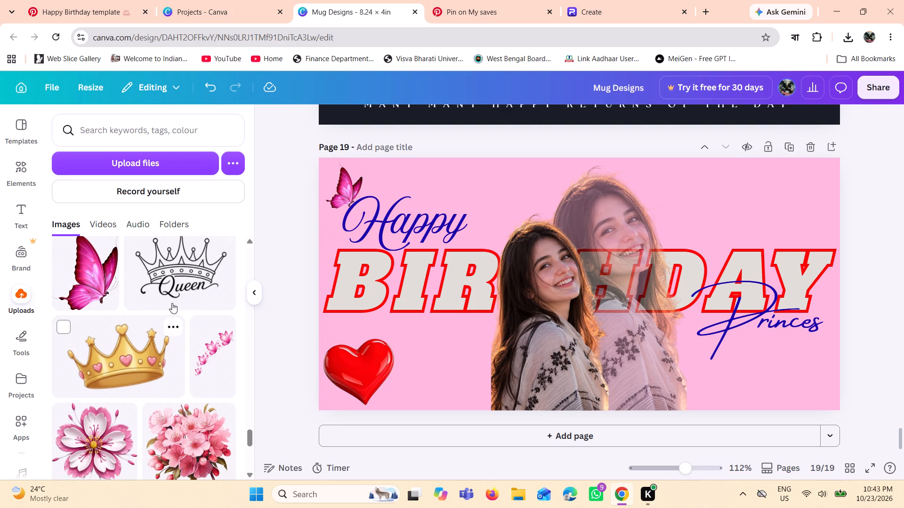
scroll(136, 360, "down", 3)
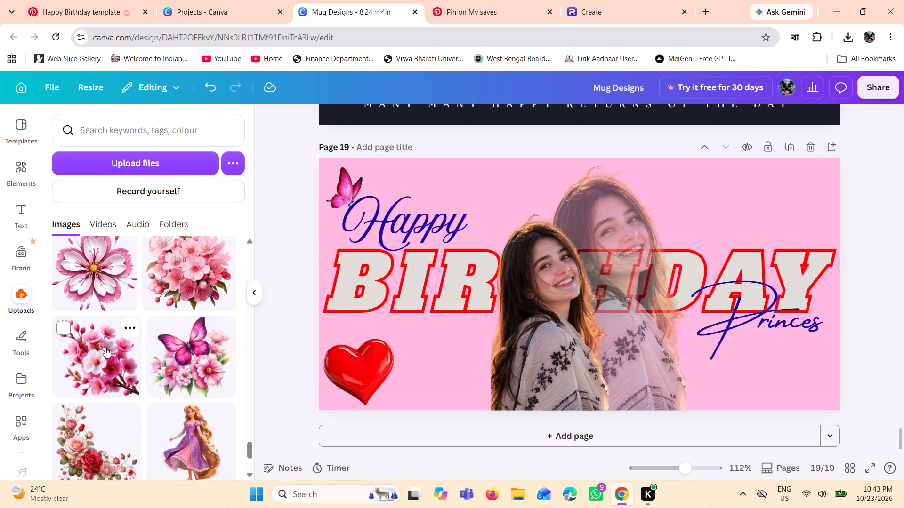
scroll(105, 348, "up", 1)
scroll(105, 348, "down", 1)
scroll(105, 348, "up", 2)
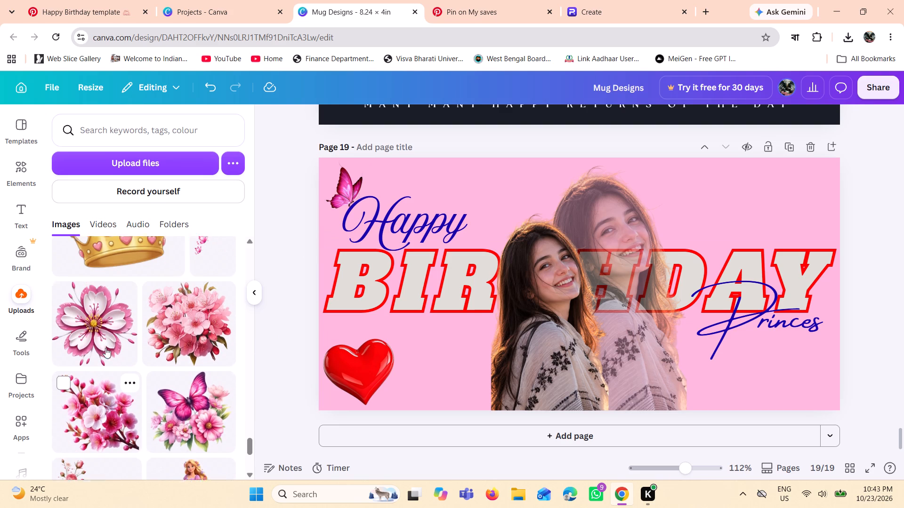
left_click(92, 387)
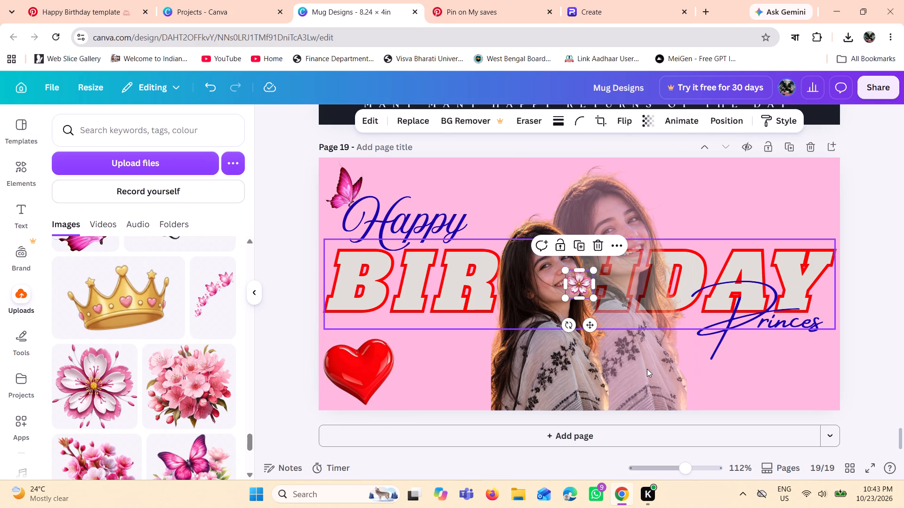
left_click_drag(566, 298, 528, 334)
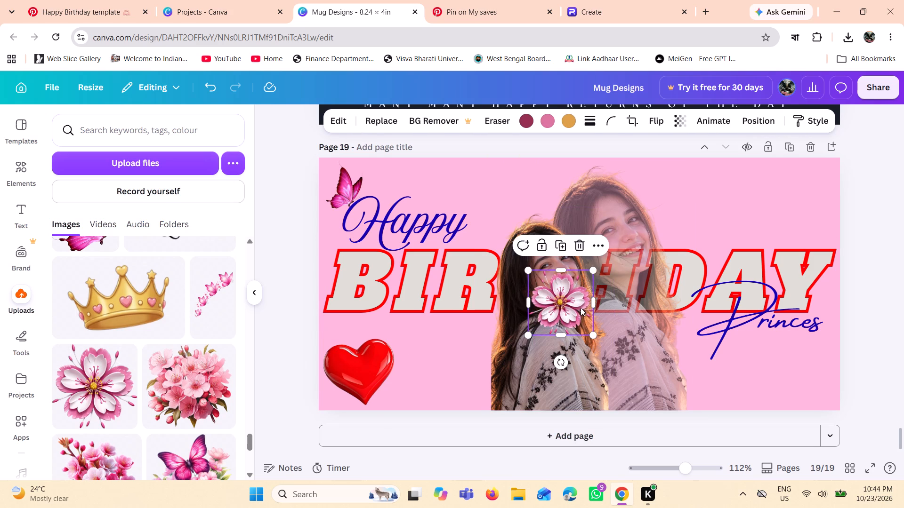
left_click_drag(556, 308, 801, 196)
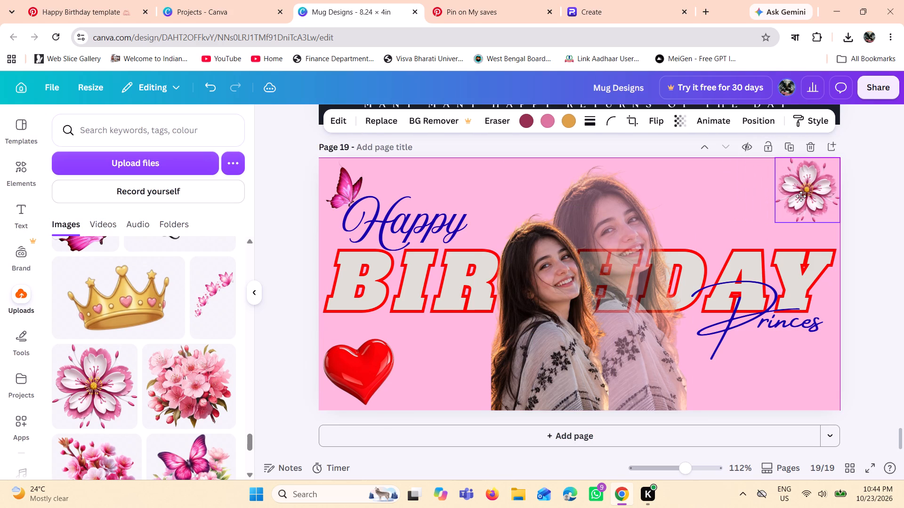
left_click_drag(801, 196, 799, 198)
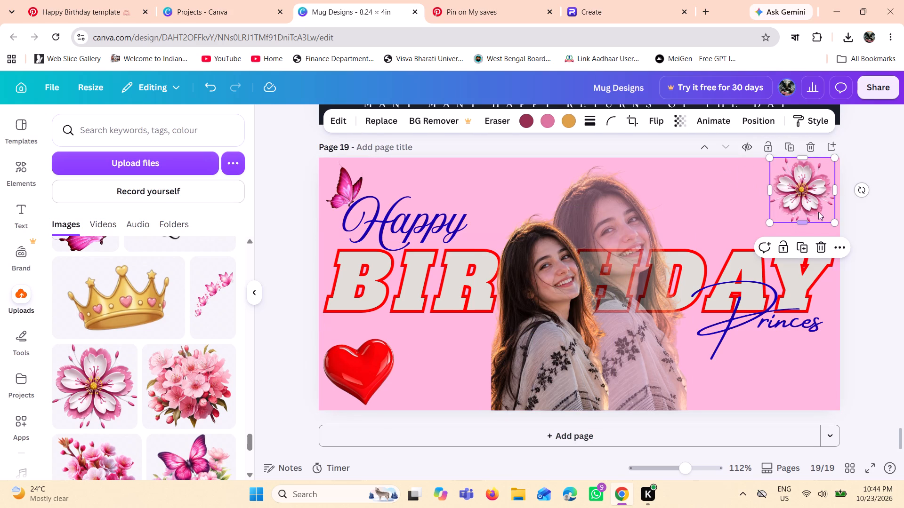
Rotate the flower slightly clockwise and shift it outward so its petals meet the page's upper-right corner edges.
left_click_drag(801, 198, 815, 190)
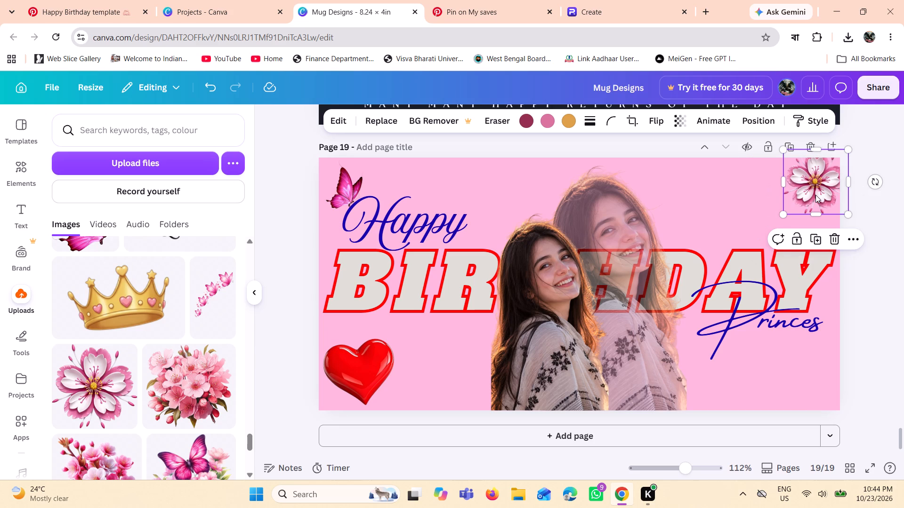
left_click_drag(815, 195, 814, 201)
left_click_drag(873, 188, 874, 190)
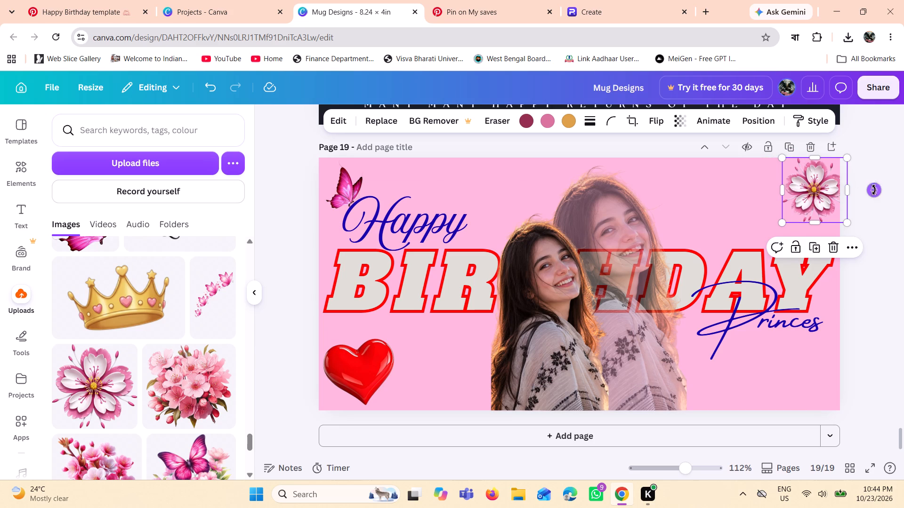
left_click_drag(874, 190, 874, 204)
left_click_drag(815, 201, 813, 195)
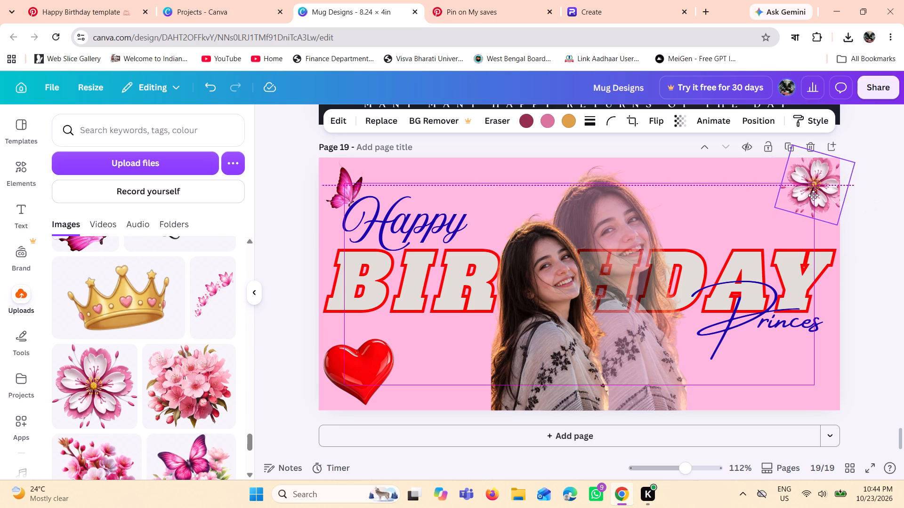
left_click_drag(813, 195, 813, 195)
left_click(887, 232)
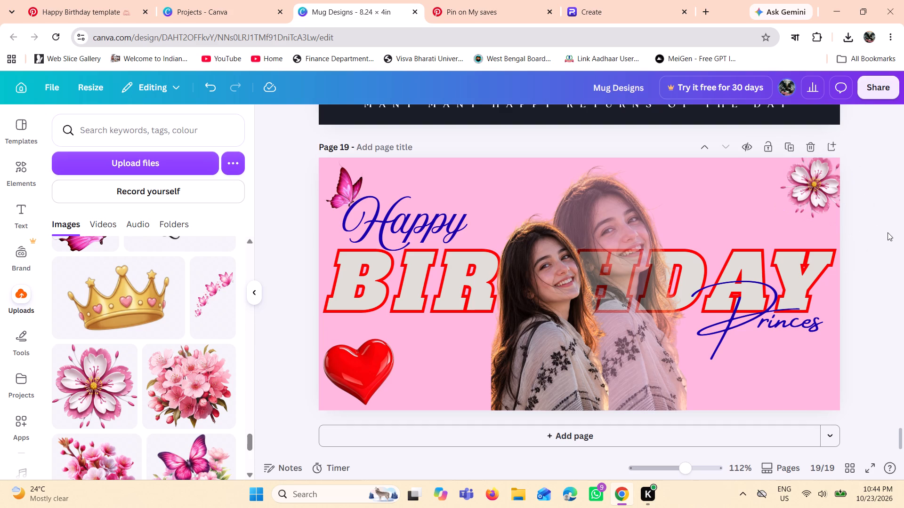
Duplicate the red heart, place the copy in the page's lower-right corner below Princes, and shrink it to fit there.
left_click(348, 369)
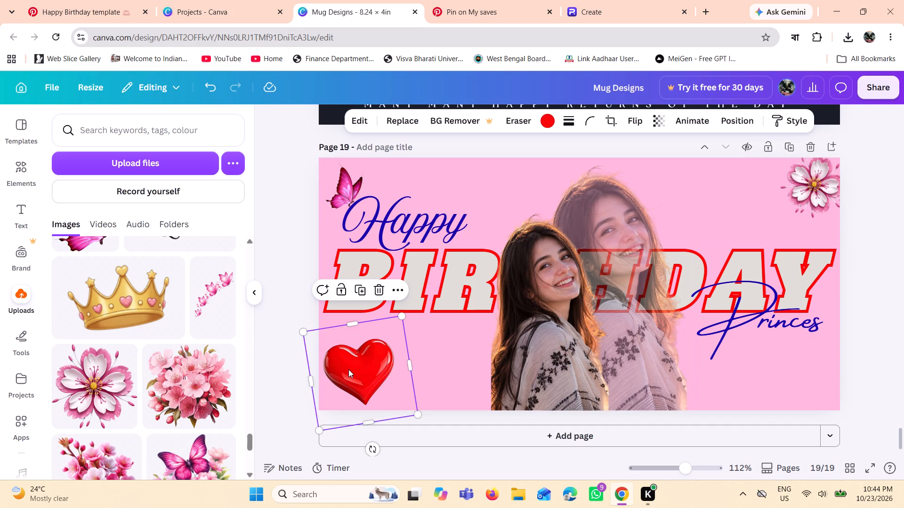
key("ctrl+c")
key("ctrl+v")
left_click_drag(351, 375, 713, 361)
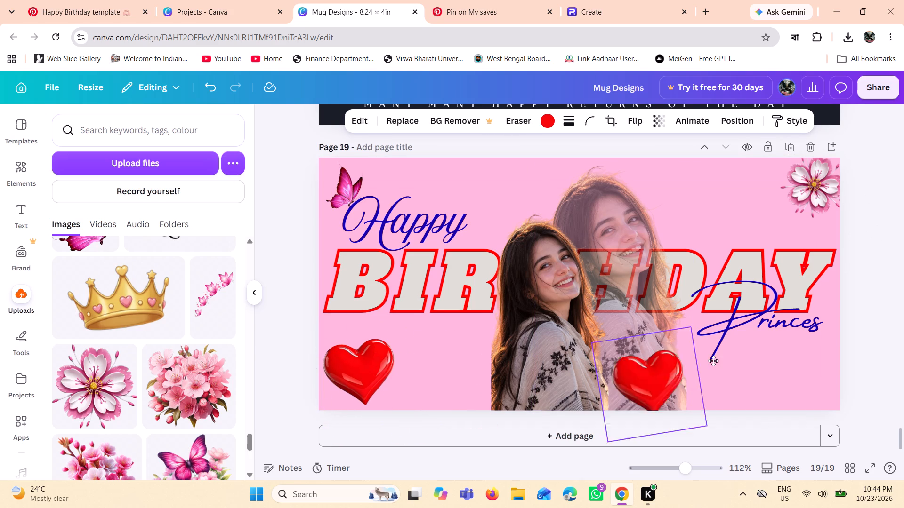
left_click_drag(713, 361, 779, 365)
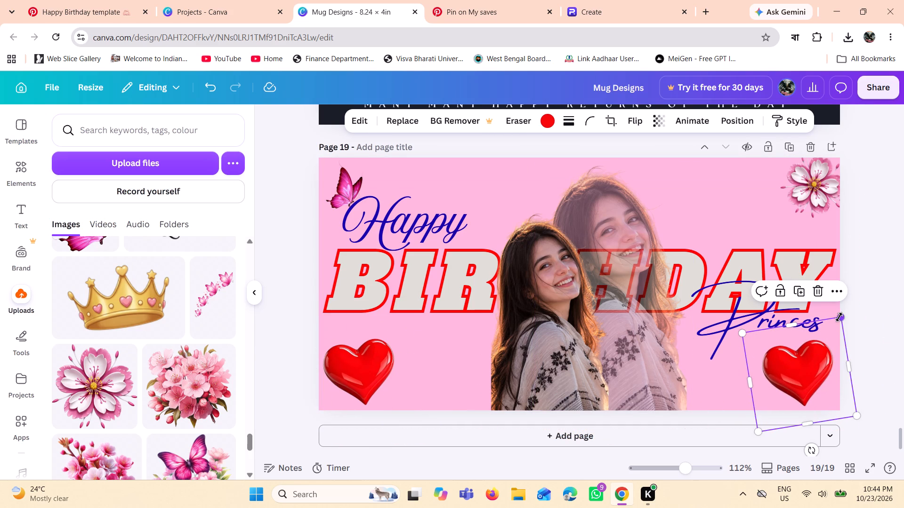
left_click_drag(839, 317, 824, 352)
left_click_drag(795, 388, 805, 379)
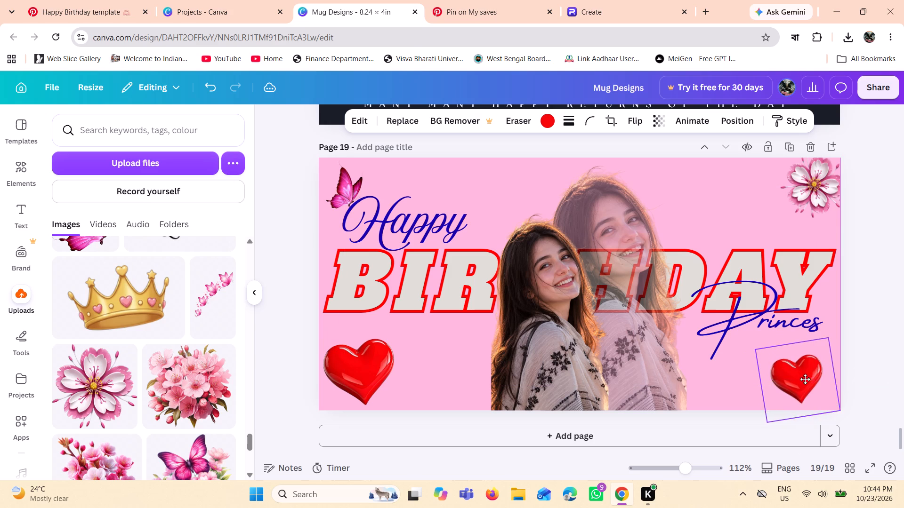
left_click_drag(805, 379, 814, 380)
double_click(864, 360)
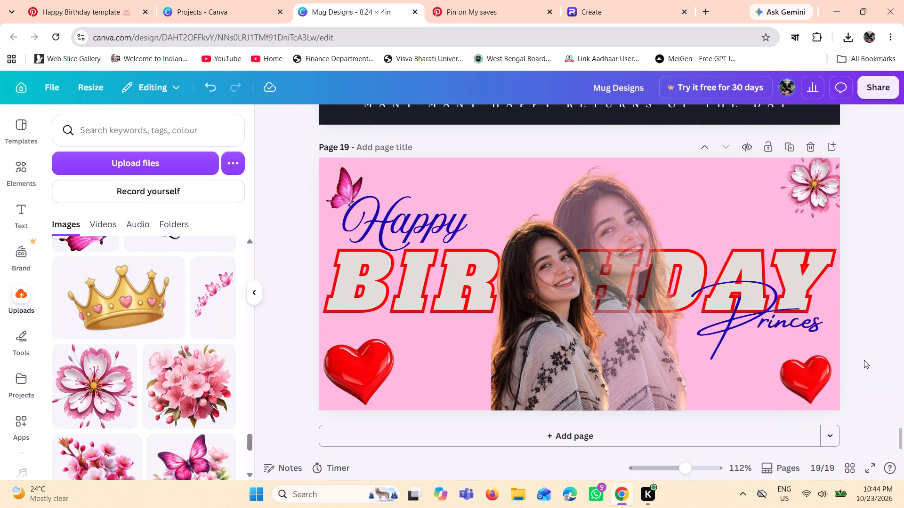
Delete the original, larger red heart from the page's lower-left corner.
scroll(111, 412, "down", 2)
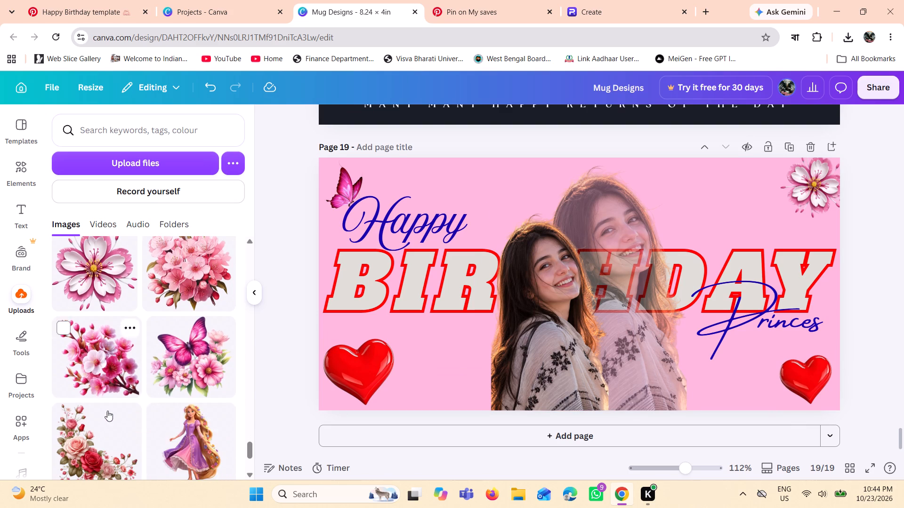
scroll(113, 394, "down", 3)
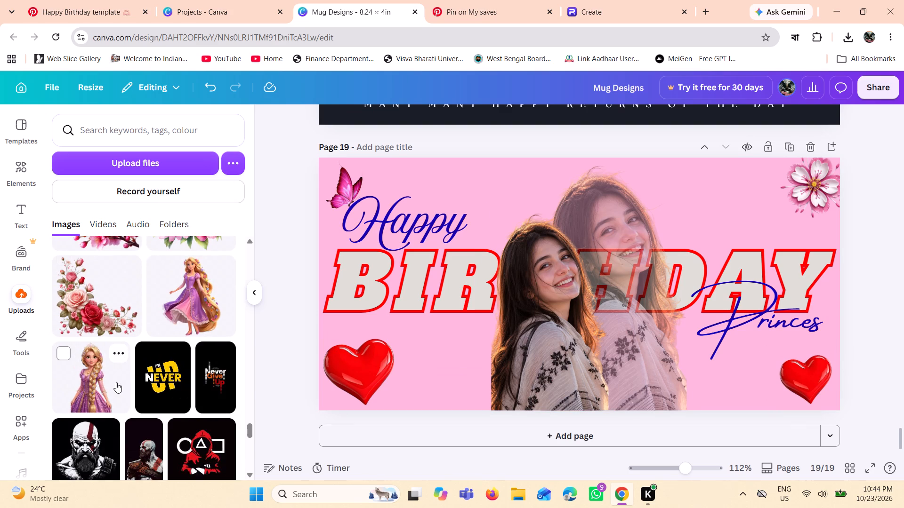
scroll(116, 382, "down", 3)
scroll(116, 382, "up", 4)
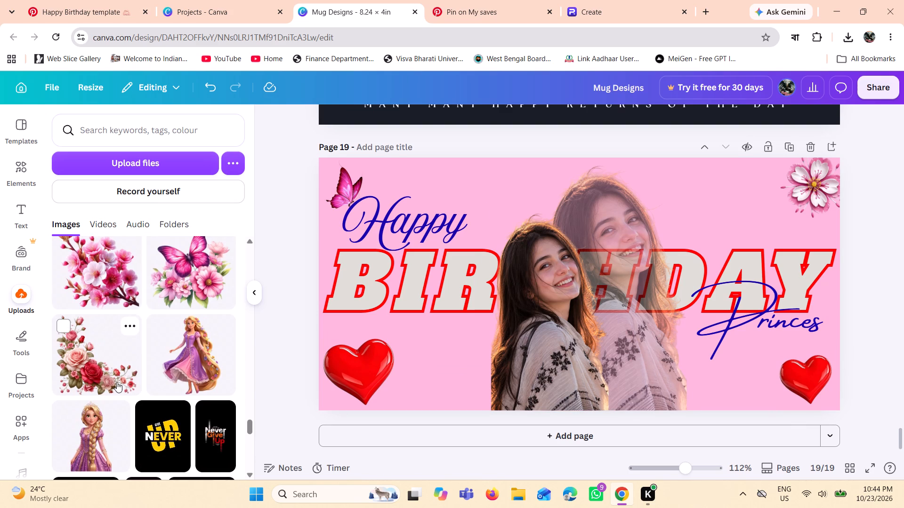
left_click(350, 381)
key("Delete")
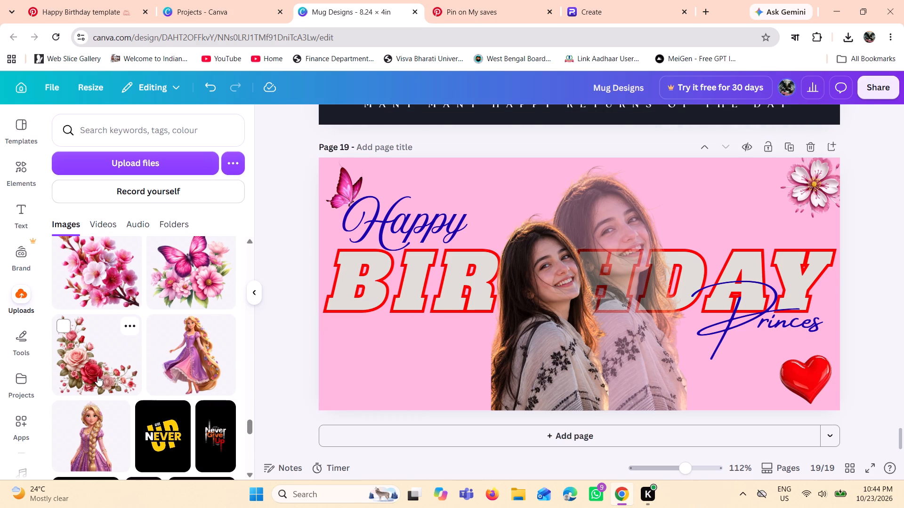
Add the red-and-pink rose corner arrangement from the uploads, shrink it, and fit it into the page's lower-left corner below BIR.
left_click(97, 376)
left_click_drag(550, 323, 349, 401)
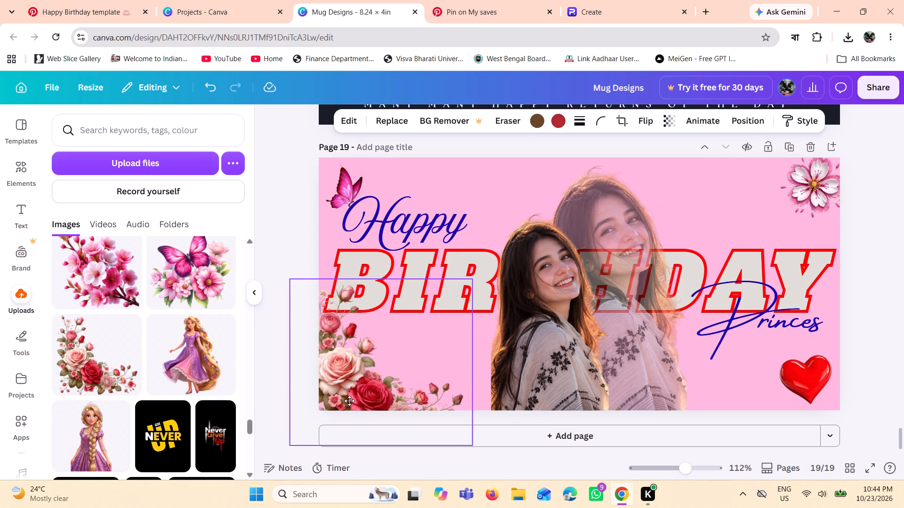
left_click_drag(349, 401, 345, 393)
left_click_drag(281, 271, 342, 303)
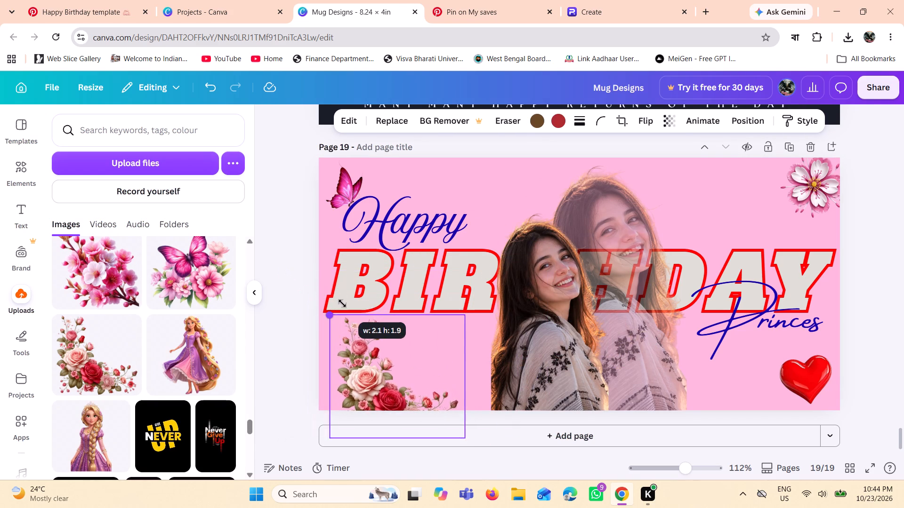
left_click_drag(342, 303, 358, 314)
left_click_drag(372, 376, 339, 364)
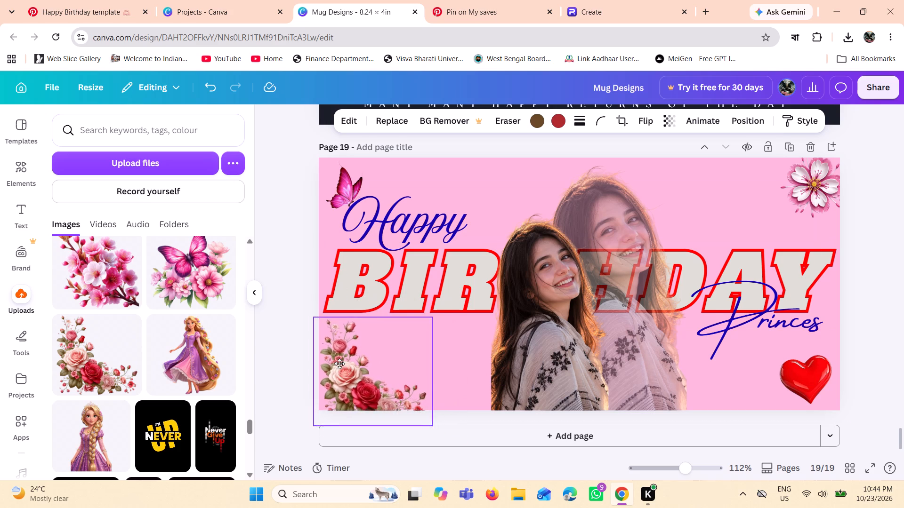
left_click_drag(339, 364, 331, 370)
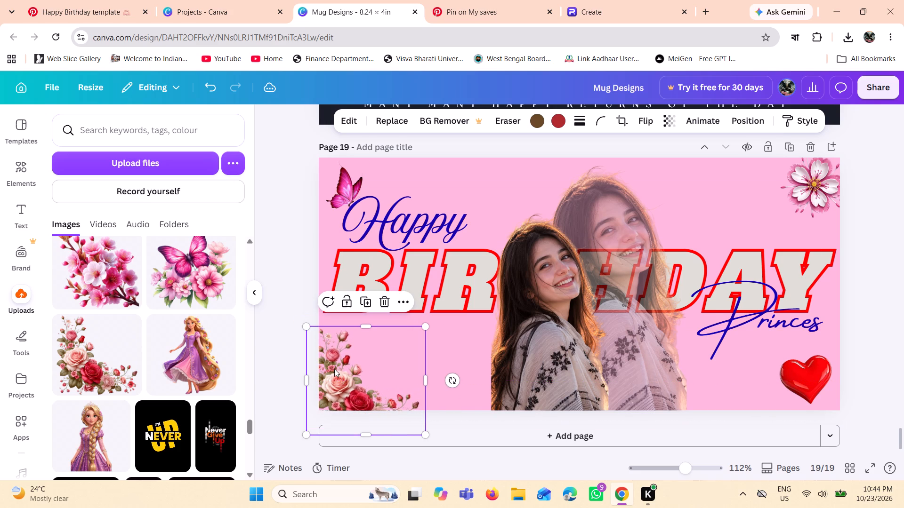
left_click_drag(424, 327, 406, 346)
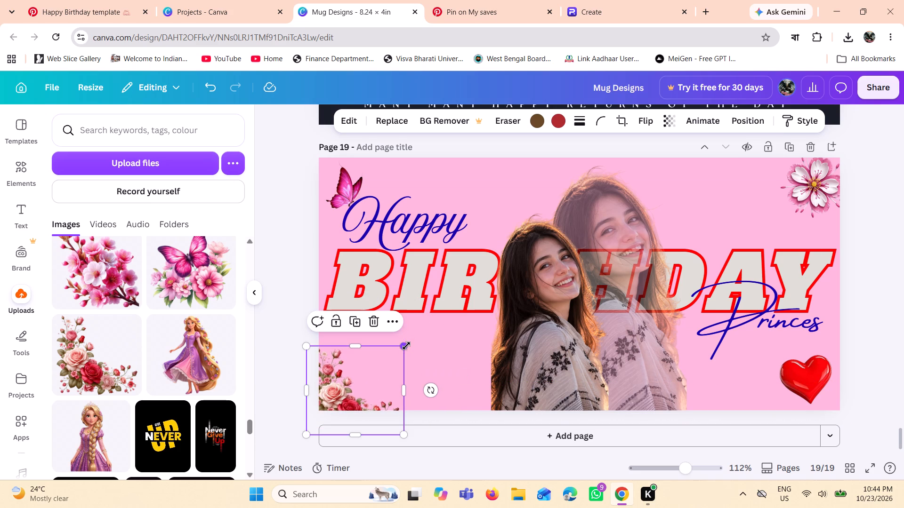
left_click_drag(338, 390, 335, 385)
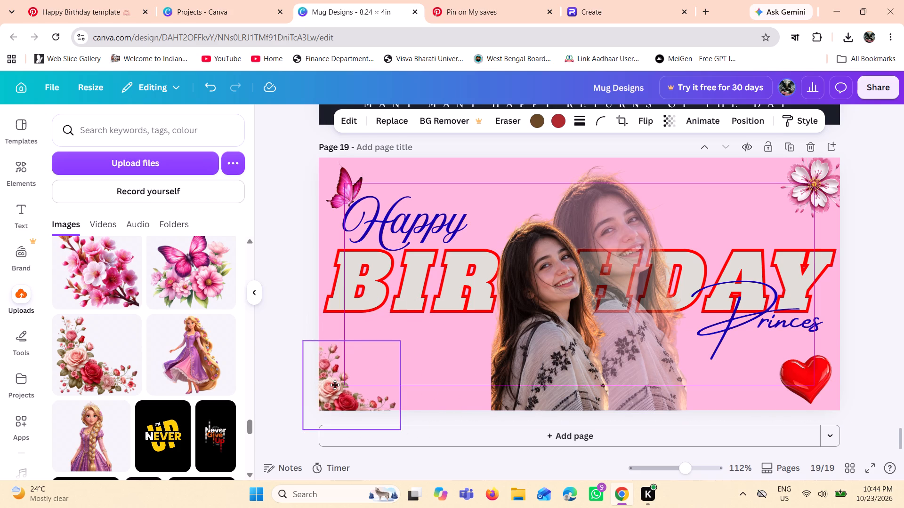
left_click_drag(335, 385, 336, 381)
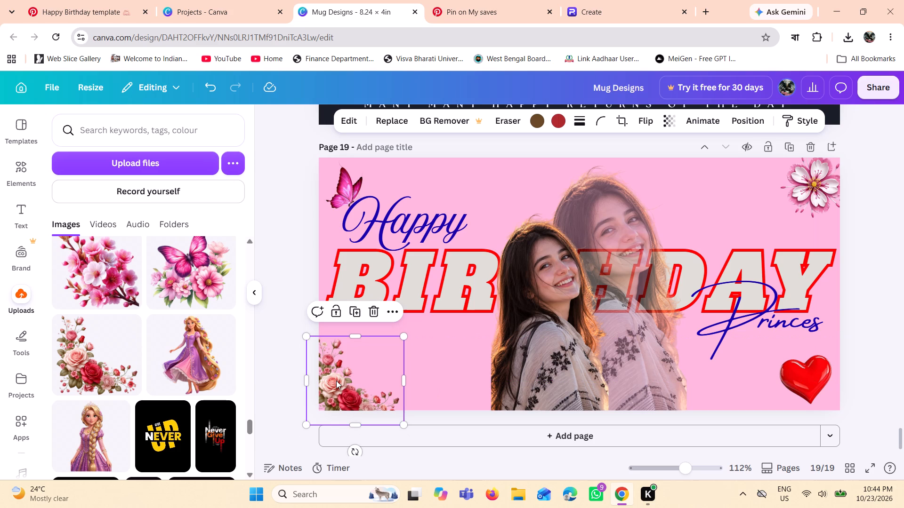
double_click(283, 389)
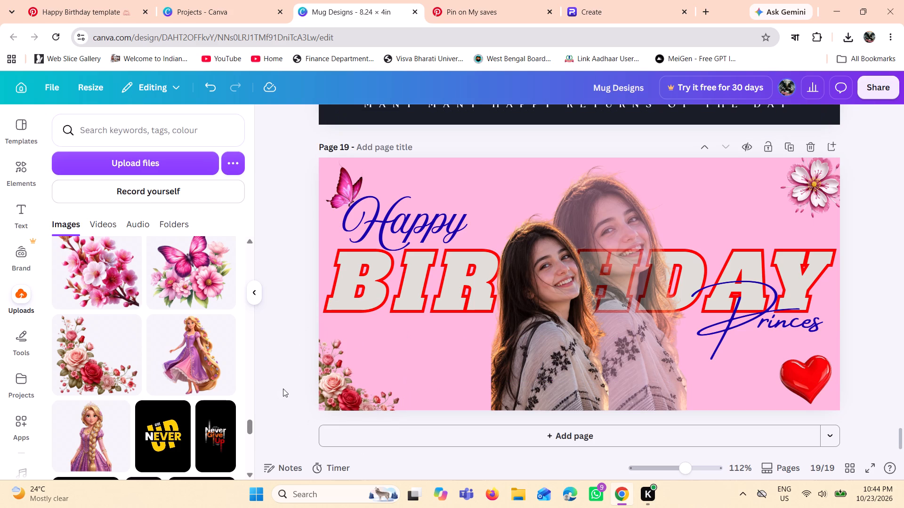
Enlarge the rose arrangement slightly so its top reaches just below the B of BIRTHDAY.
left_click(345, 385)
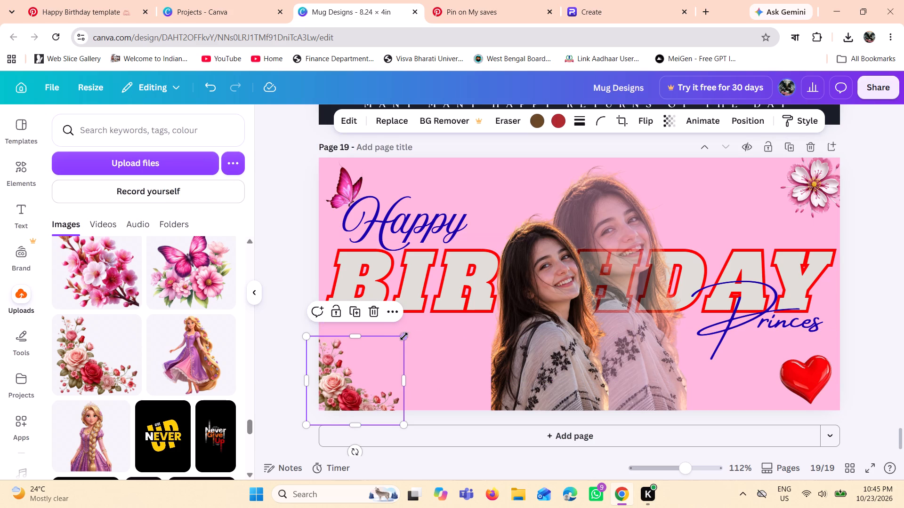
left_click_drag(402, 336, 424, 315)
left_click(289, 366)
left_click(289, 366)
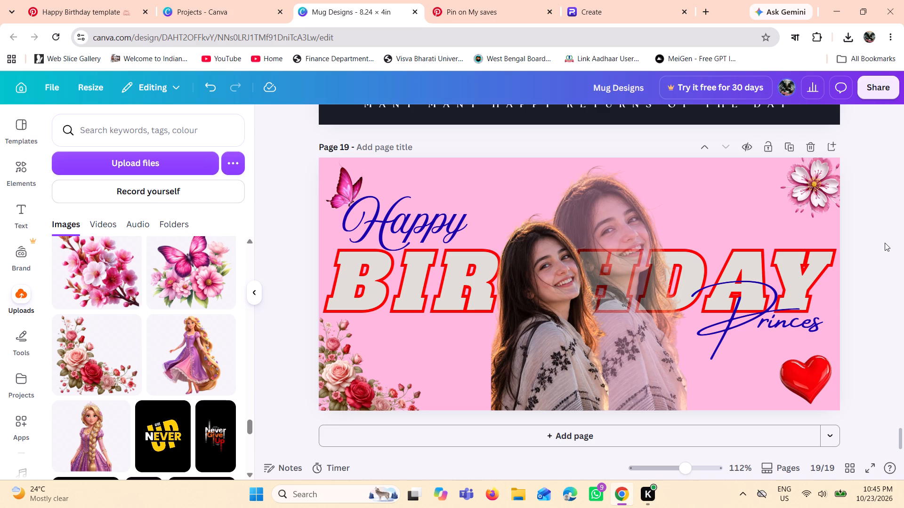
Download only page 19 as a PNG image.
left_click_drag(877, 92, 872, 93)
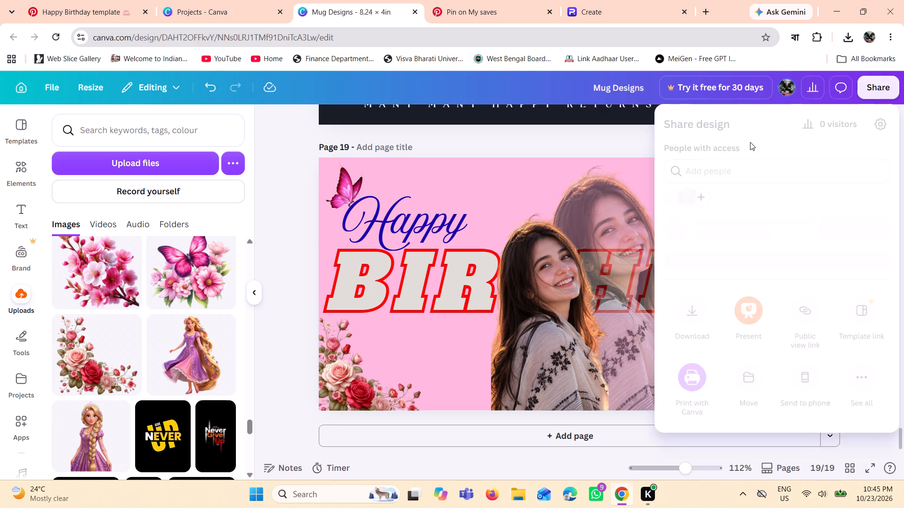
left_click(693, 359)
scroll(763, 257, "down", 5)
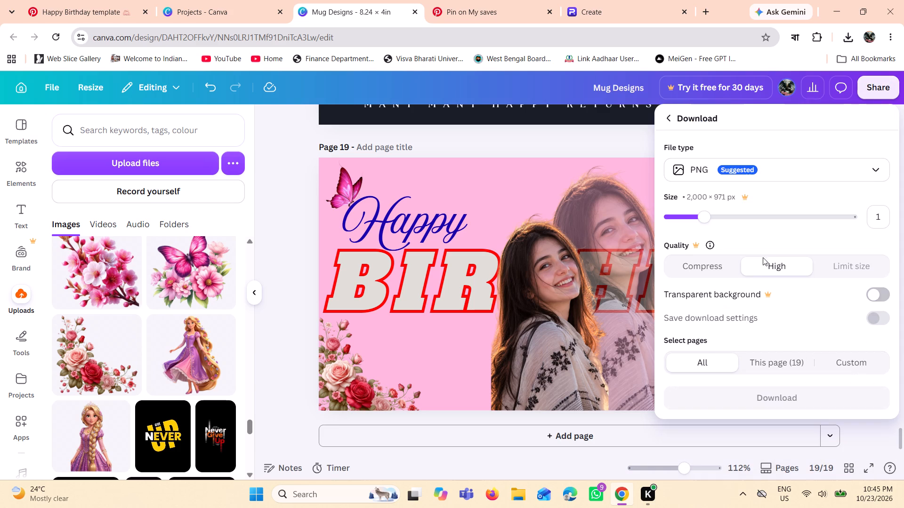
scroll(763, 257, "down", 3)
left_click(786, 358)
scroll(807, 347, "down", 3)
left_click(807, 395)
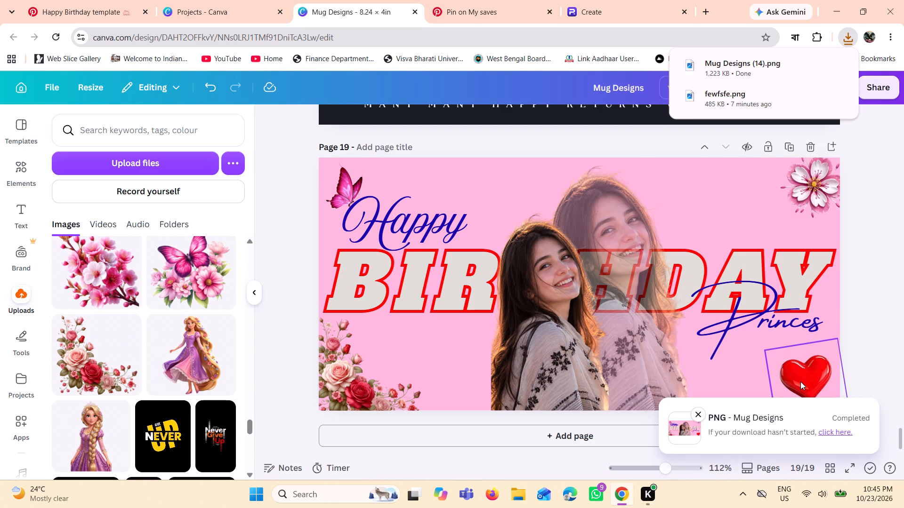
left_click(851, 281)
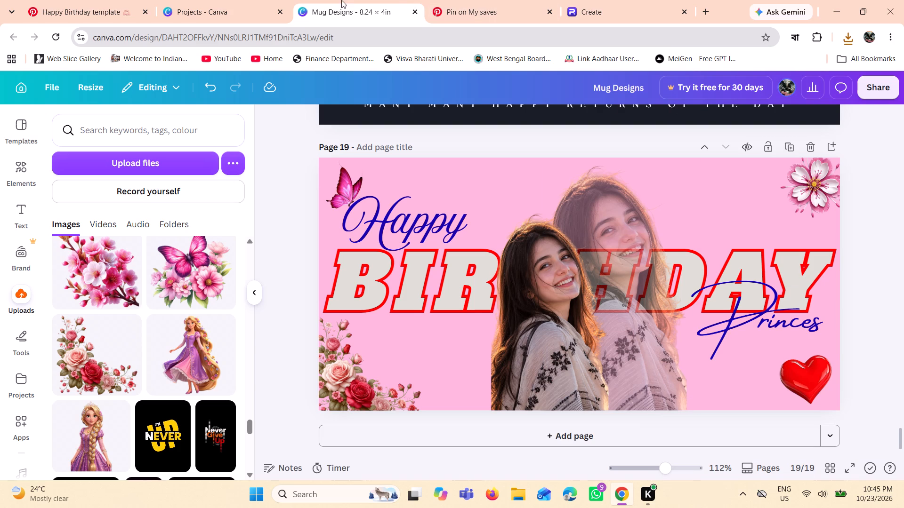
Switch to Pinterest and look through the designs related to the Happy Birthday template pin, and revisit the saved girl photo pin.
left_click(99, 1)
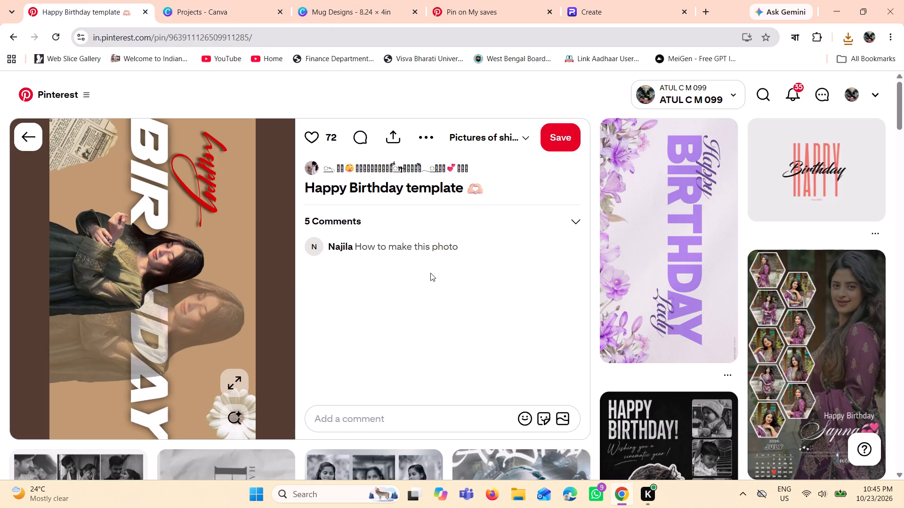
scroll(430, 273, "down", 3)
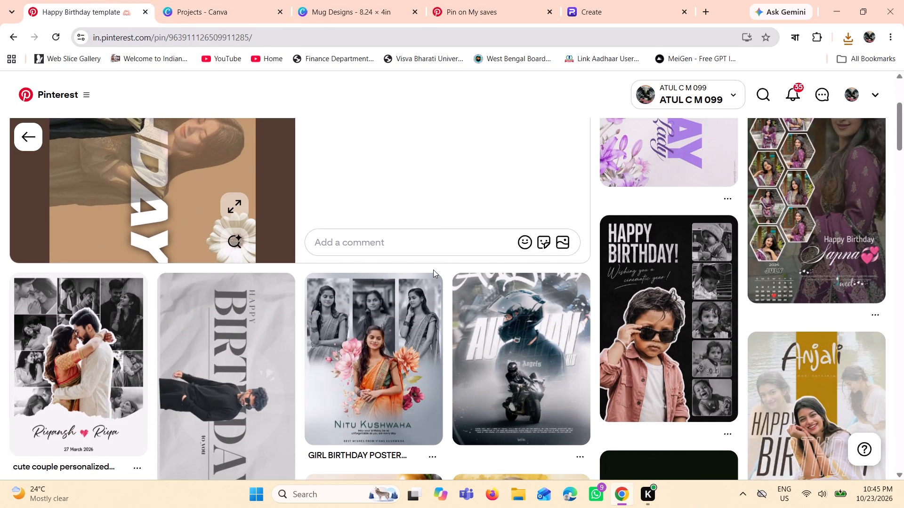
scroll(434, 269, "down", 3)
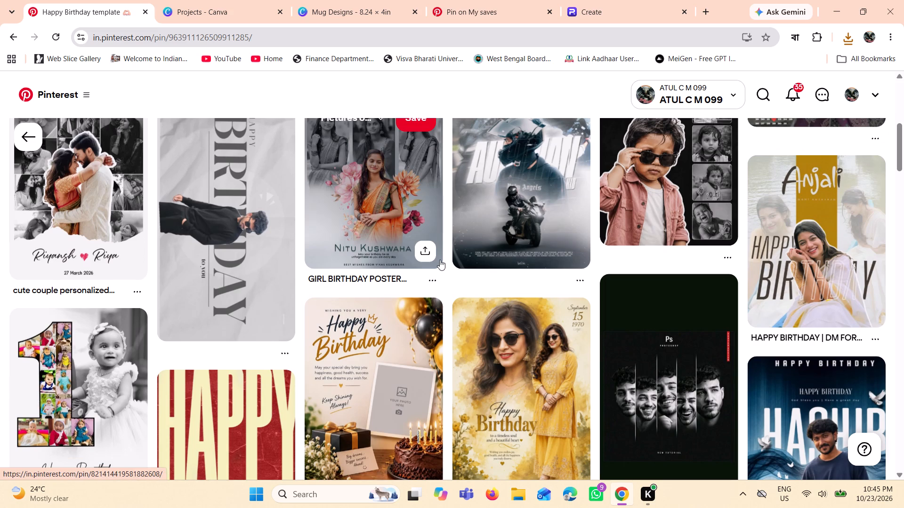
scroll(440, 260, "down", 7)
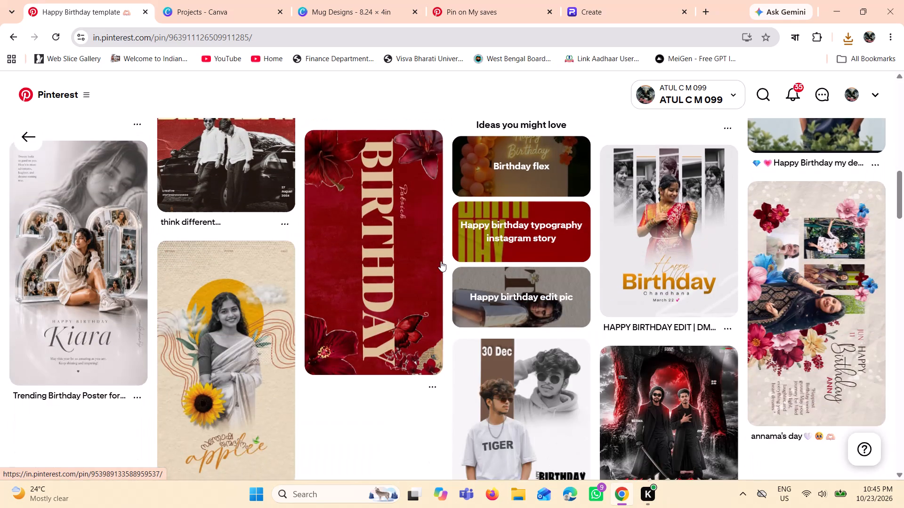
scroll(441, 262, "down", 5)
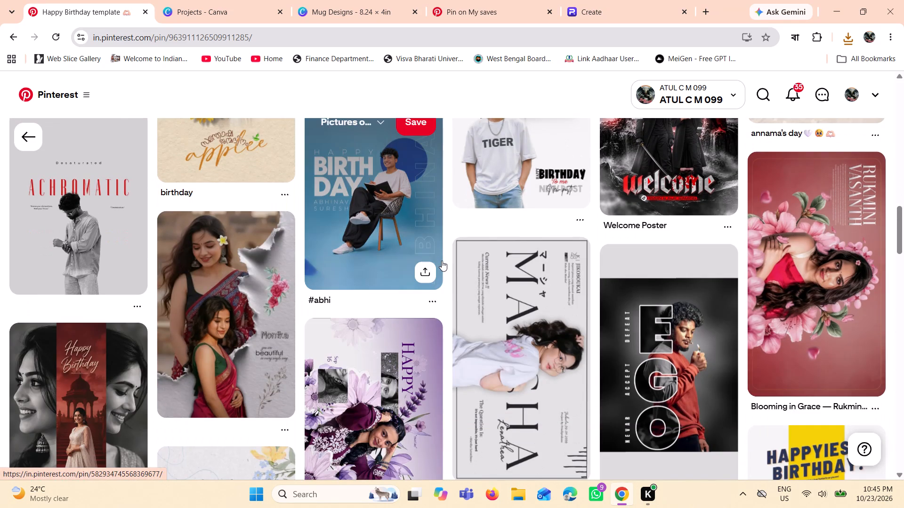
scroll(442, 261, "down", 3)
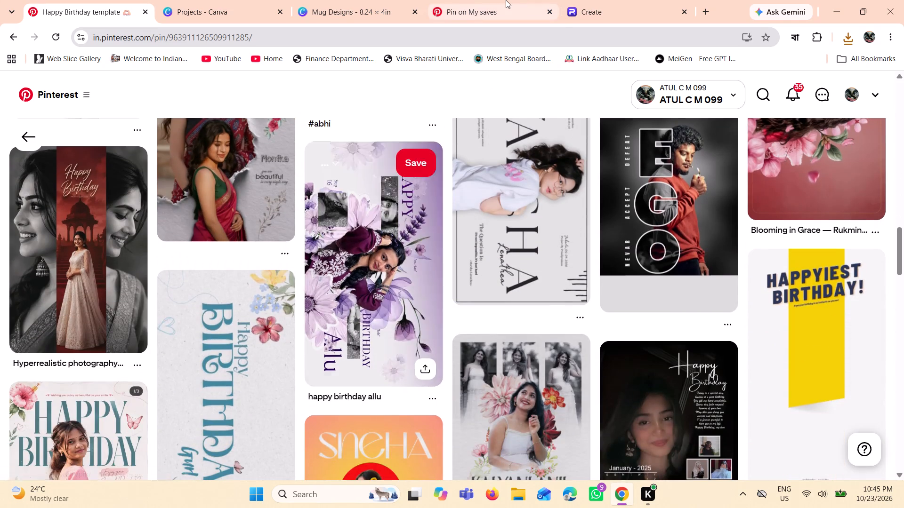
left_click(506, 0)
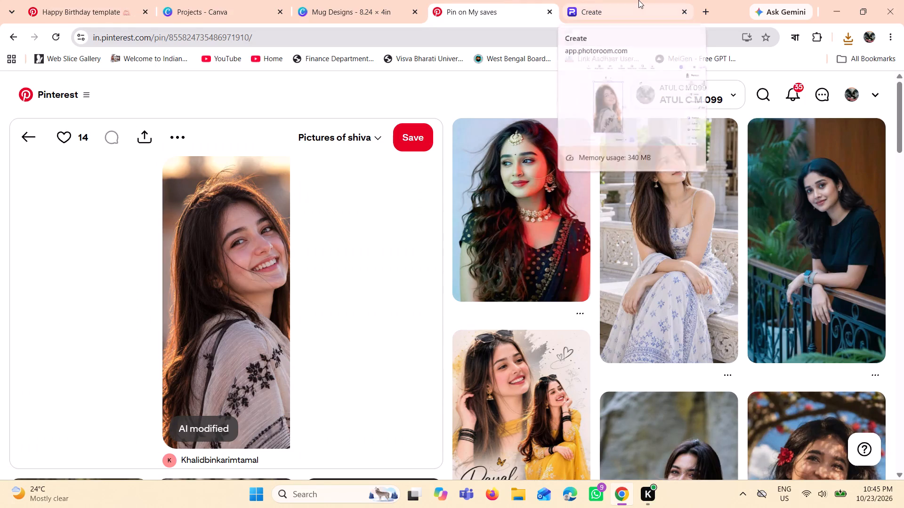
Switch to Photoroom, delete the girl cutout from the canvas, and return to the home page without the video ad promotion.
left_click(638, 0)
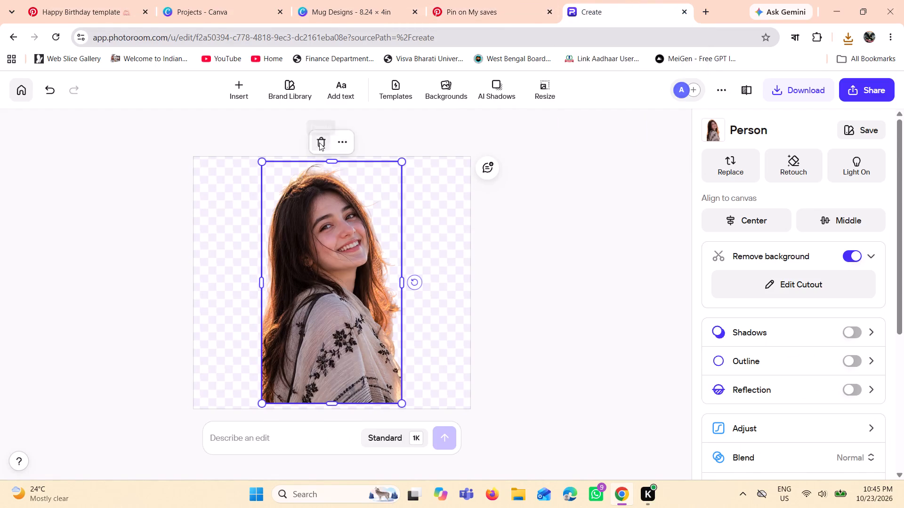
left_click(319, 143)
left_click(546, 209)
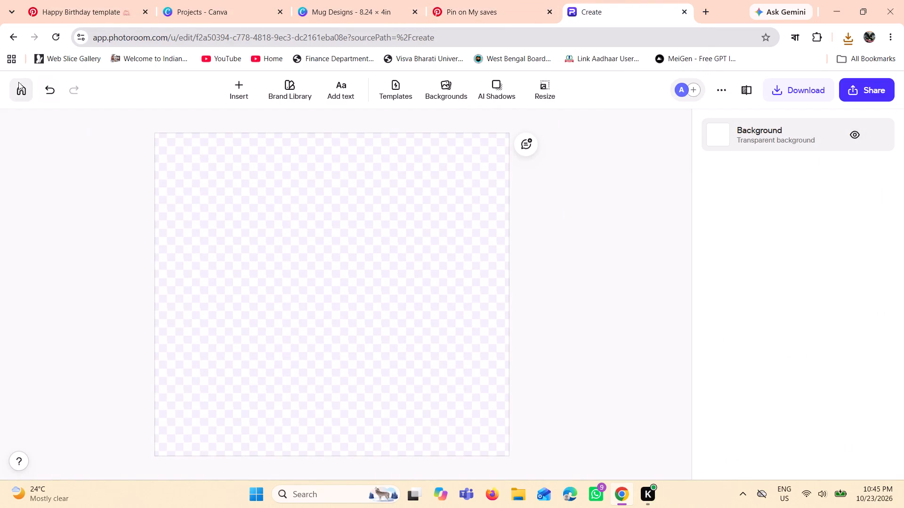
left_click(15, 91)
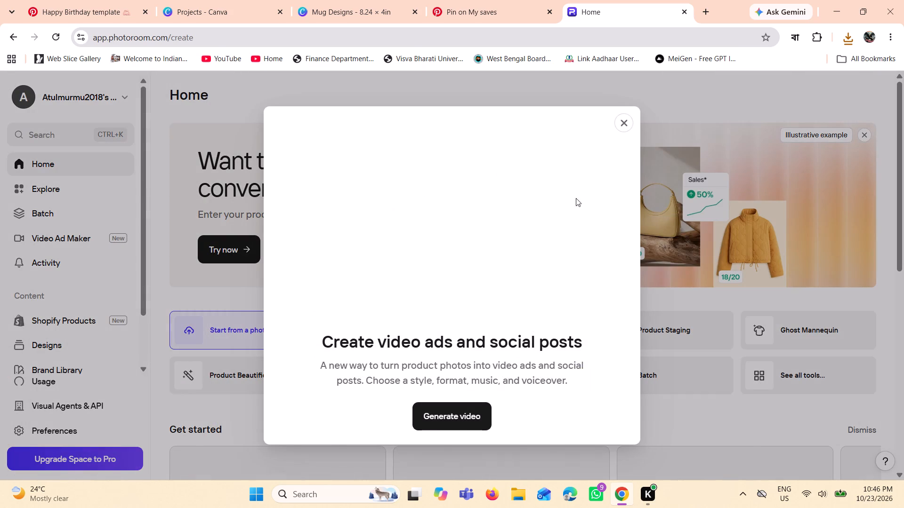
left_click(624, 119)
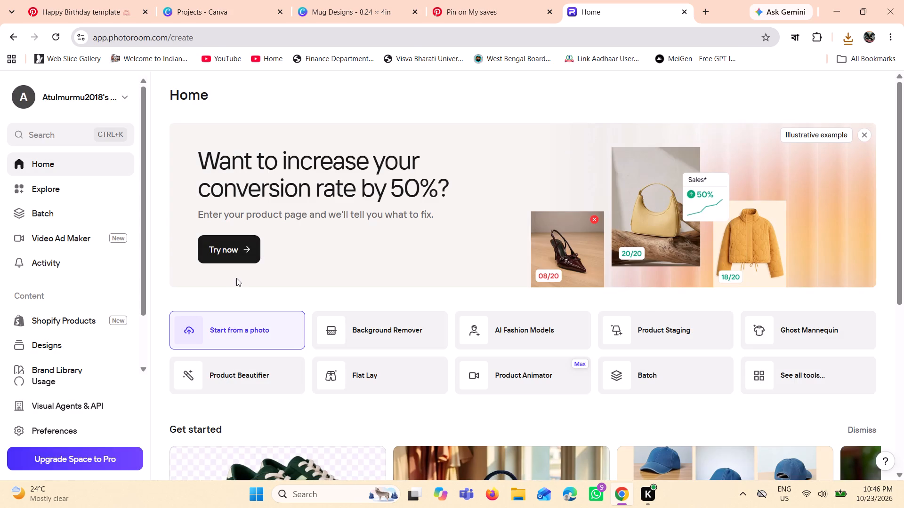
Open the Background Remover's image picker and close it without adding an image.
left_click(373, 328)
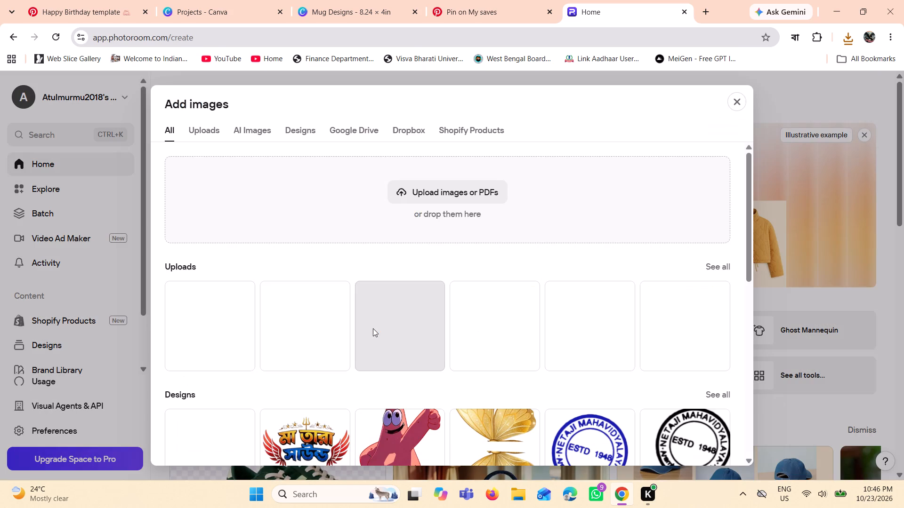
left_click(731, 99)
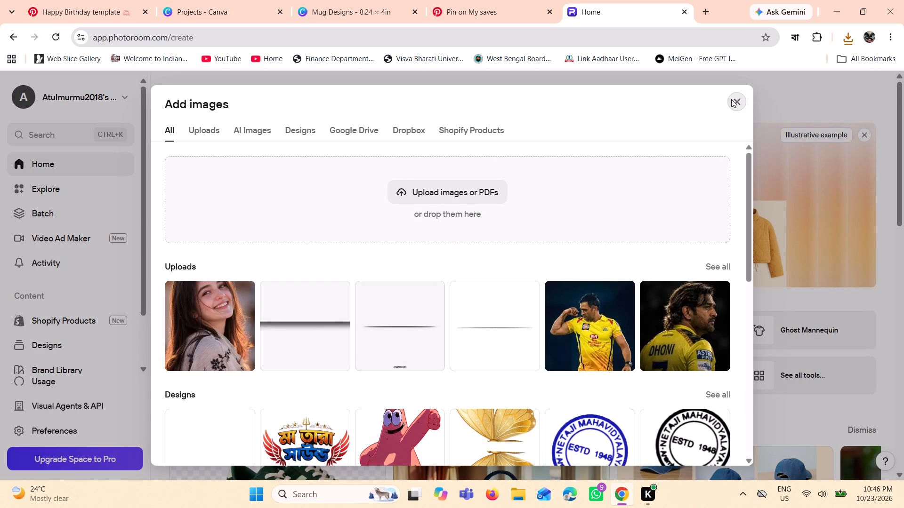